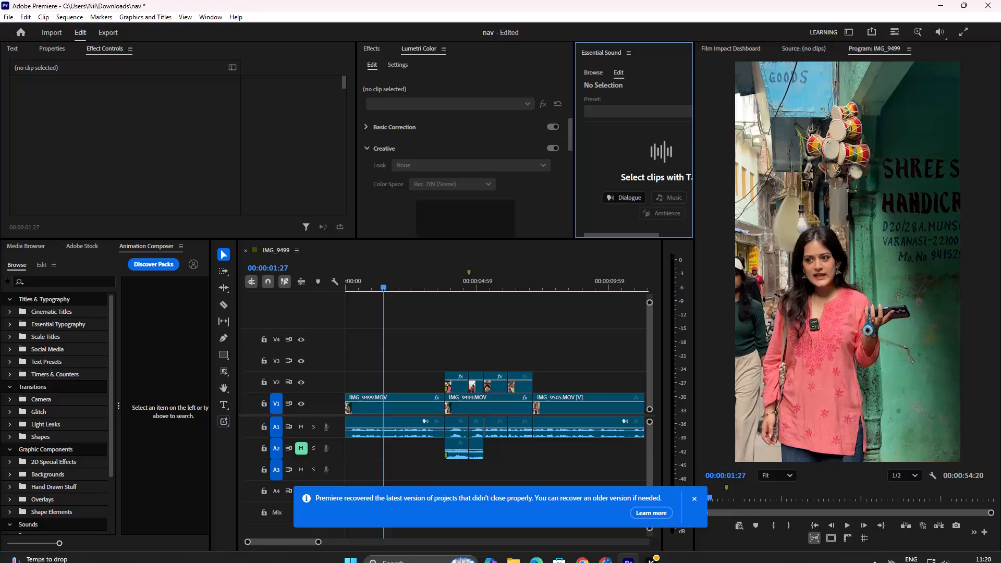
click(603, 547)
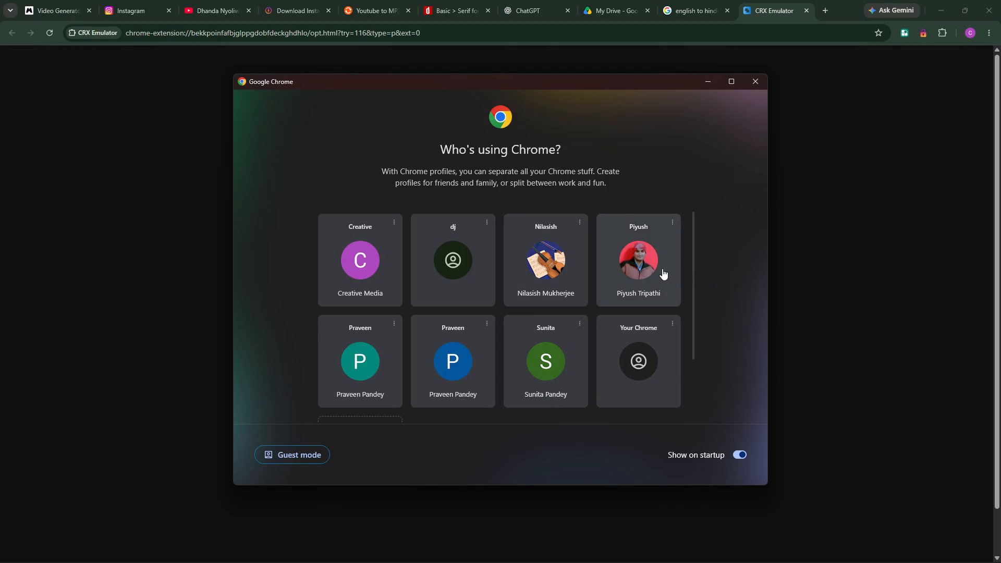
click(643, 263)
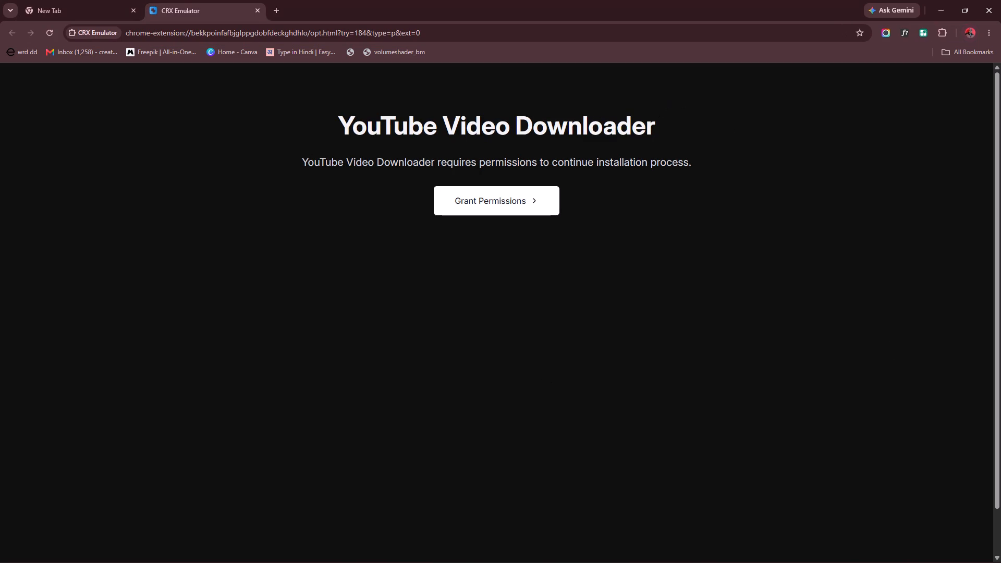
key(ctrl+shift+t)
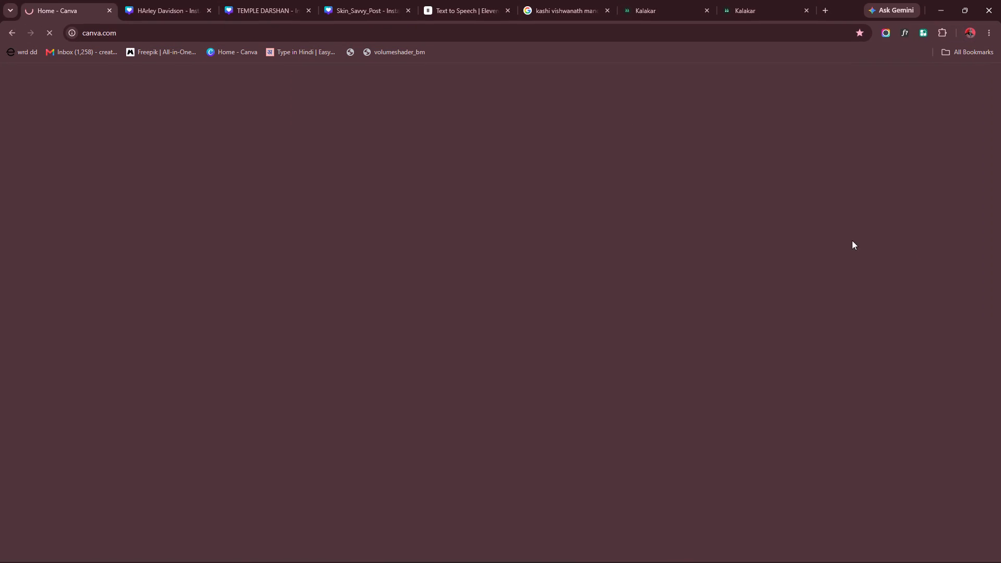
click(934, 7)
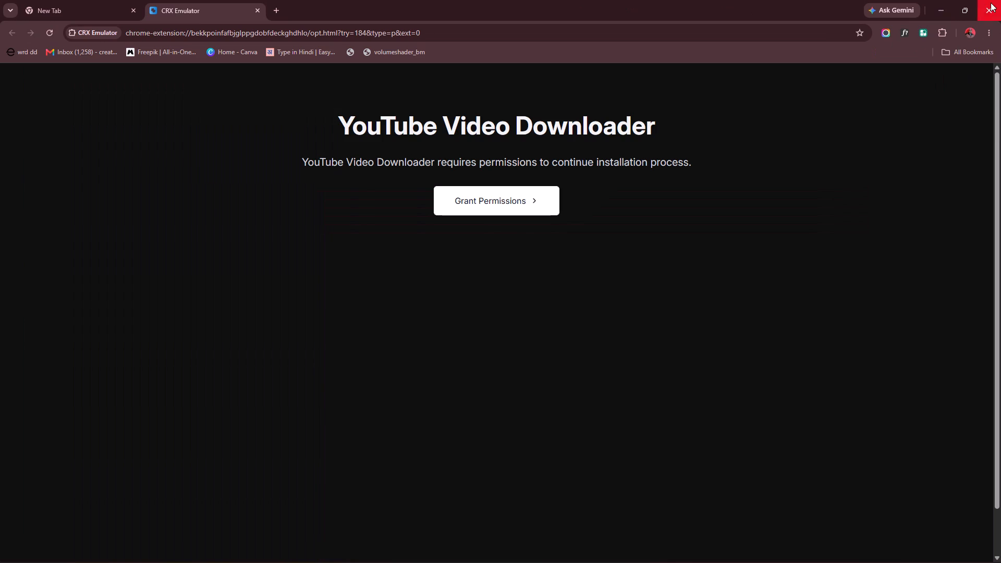
click(991, 3)
Bring up the restored window and sign in to Kalakar with the Google account.
click(667, 549)
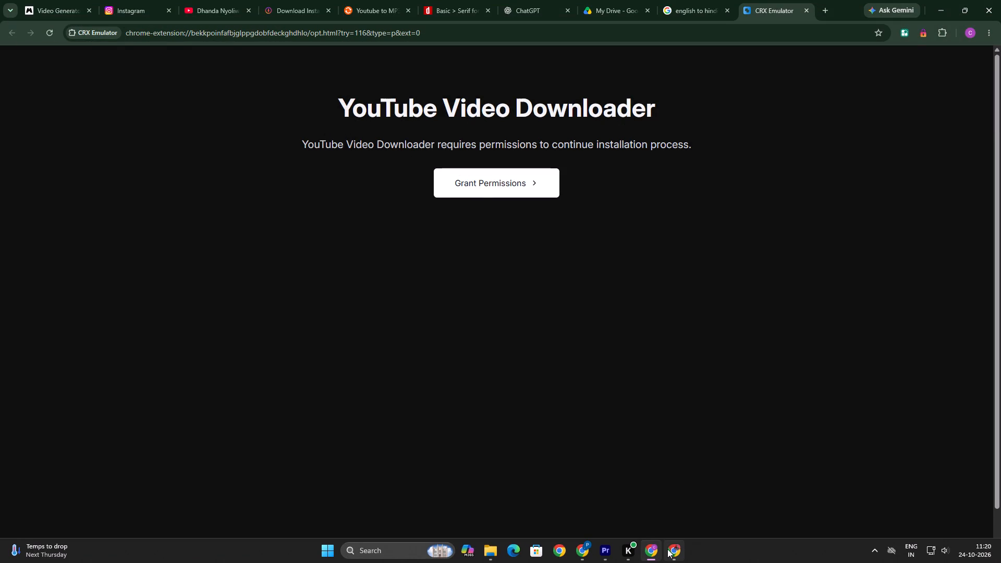
click(747, 1)
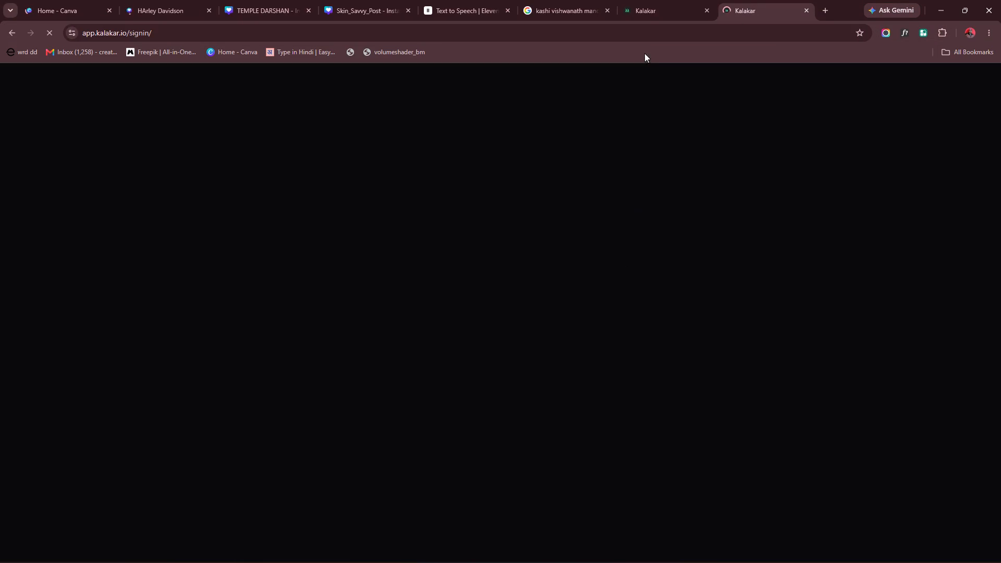
click(655, 11)
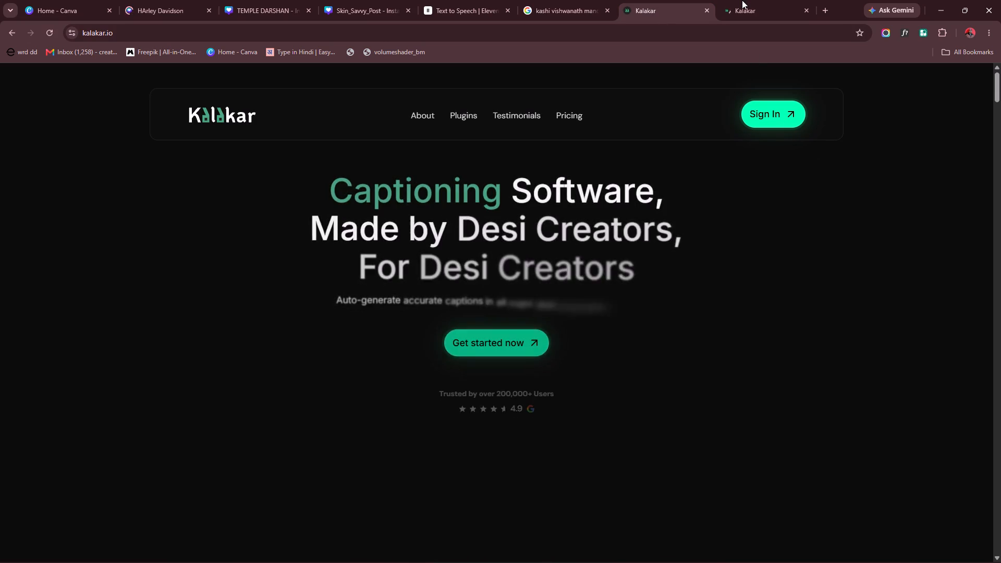
click(739, 0)
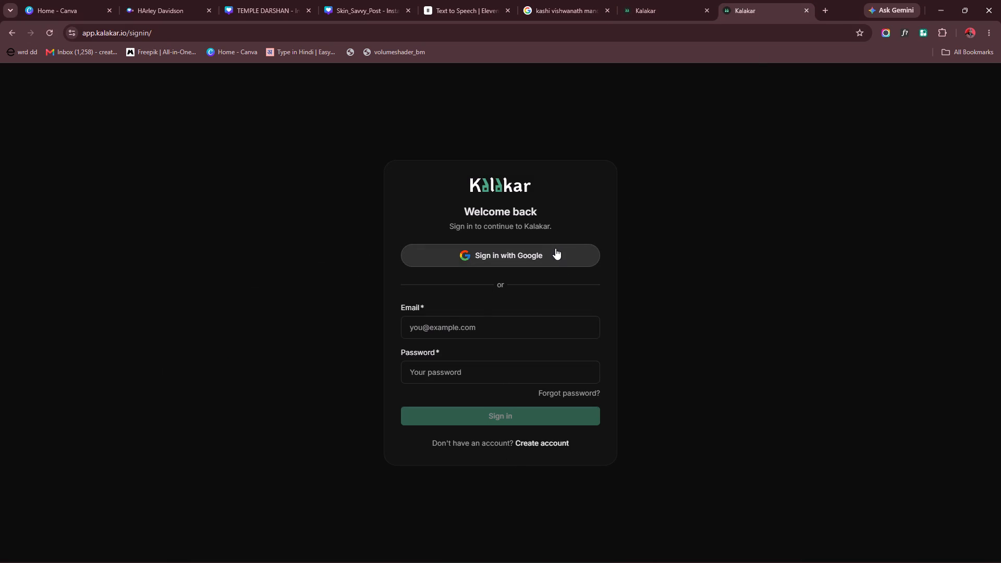
click(555, 248)
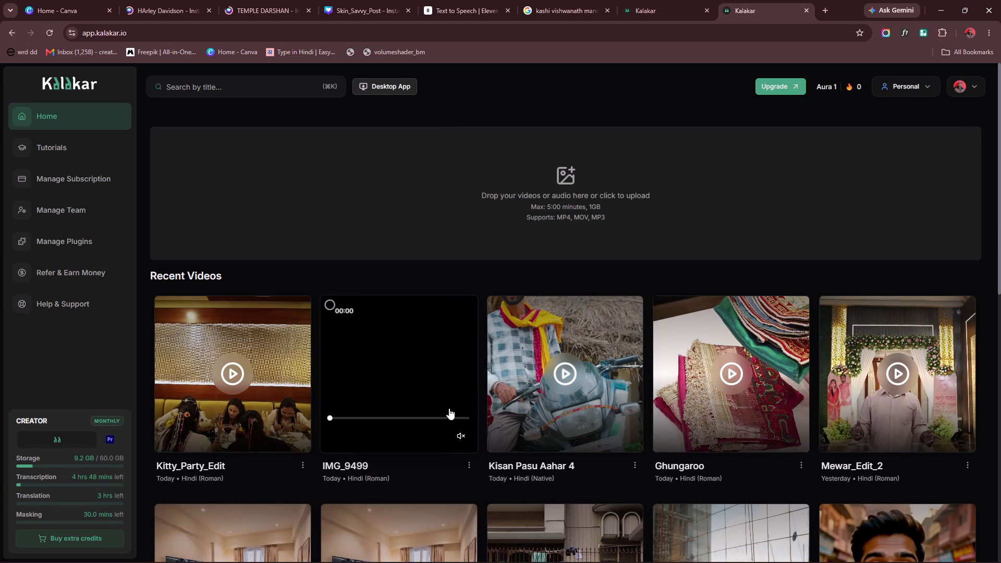
Open the recent video IMG_9499 in the caption editor.
scroll(404, 354, down, 2)
click(400, 266)
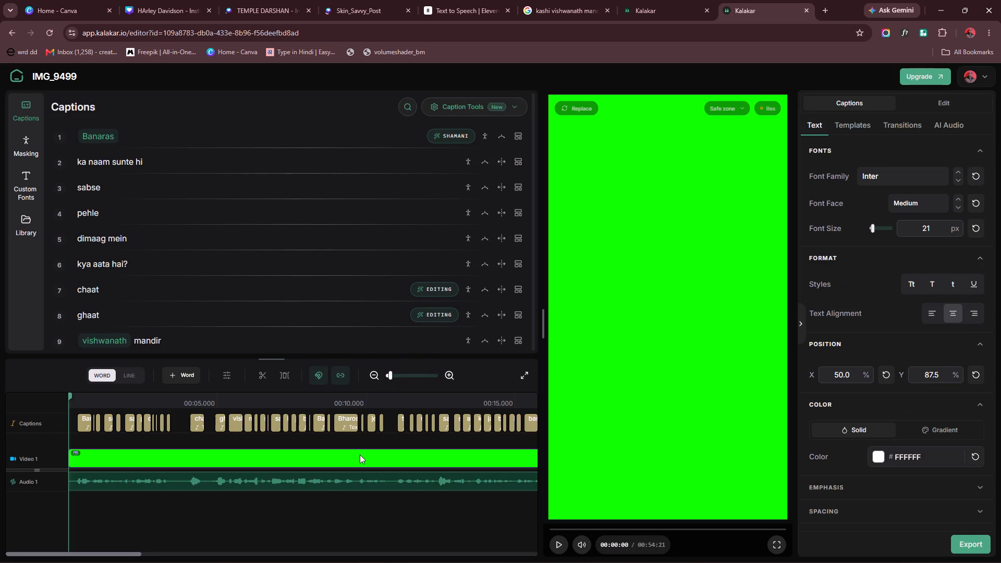
Play and replay the opening seconds of IMG_9499 from the start to check the captions against the audio.
key(space)
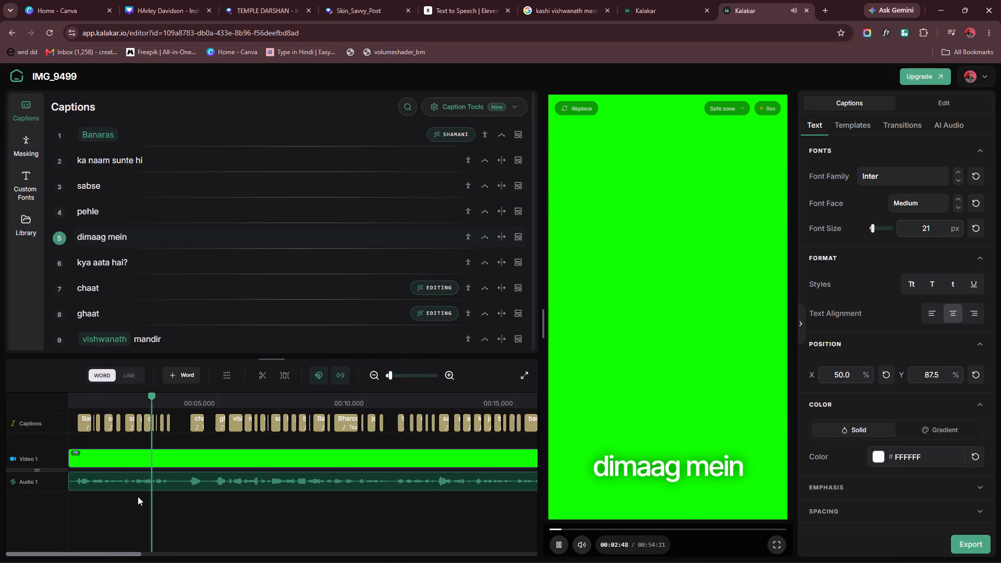
key(space)
key(space)
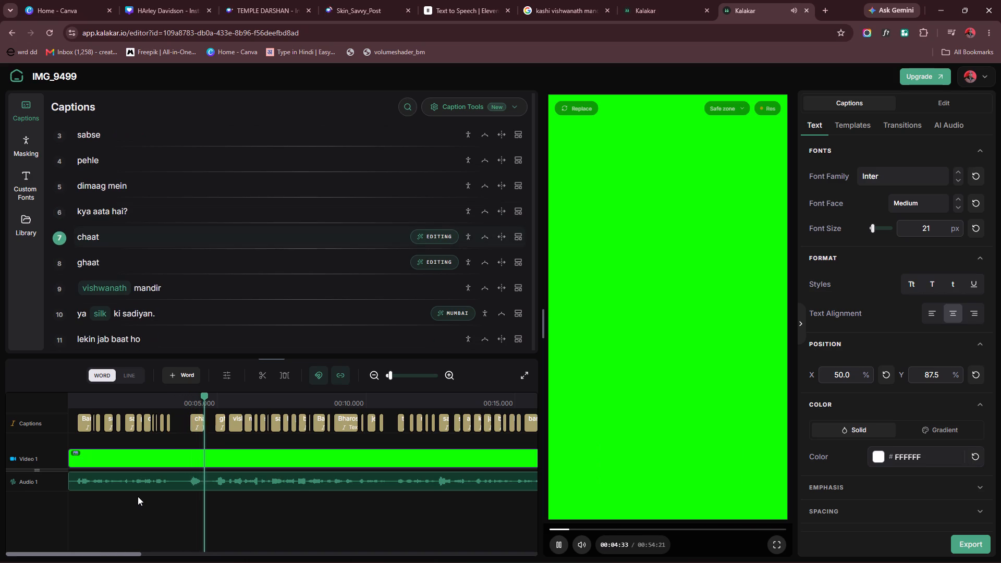
key(space)
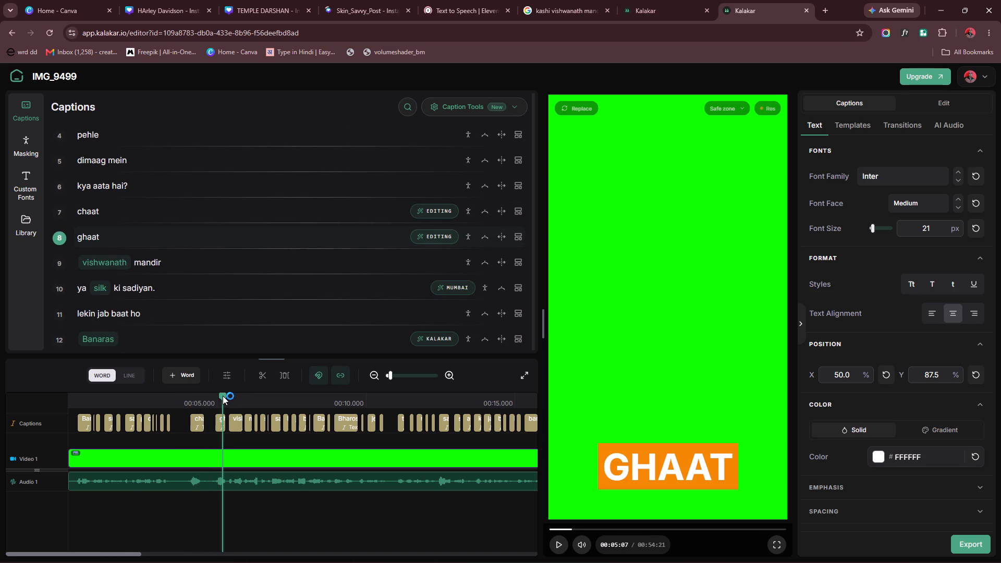
drag(223, 396, 0, 427)
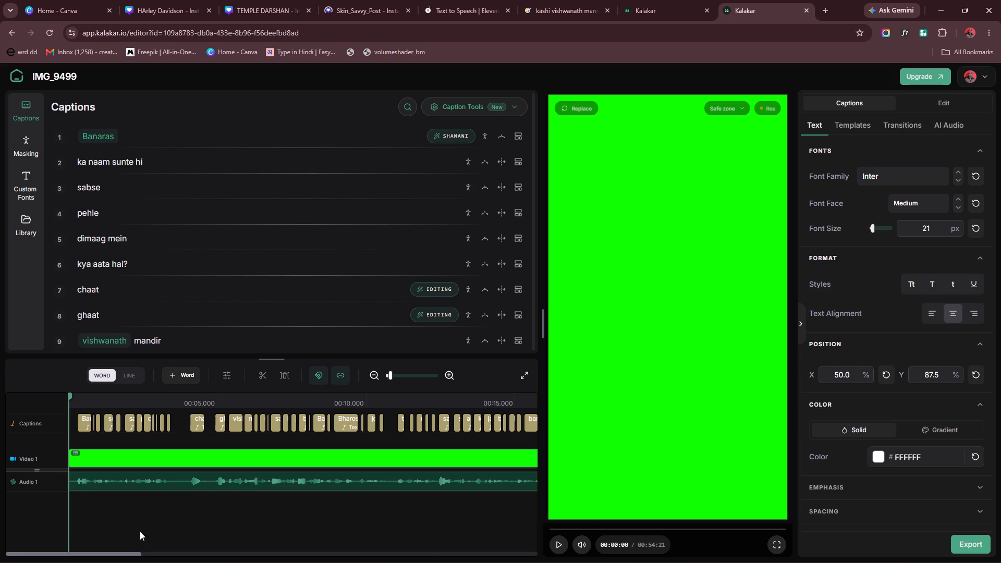
key(space)
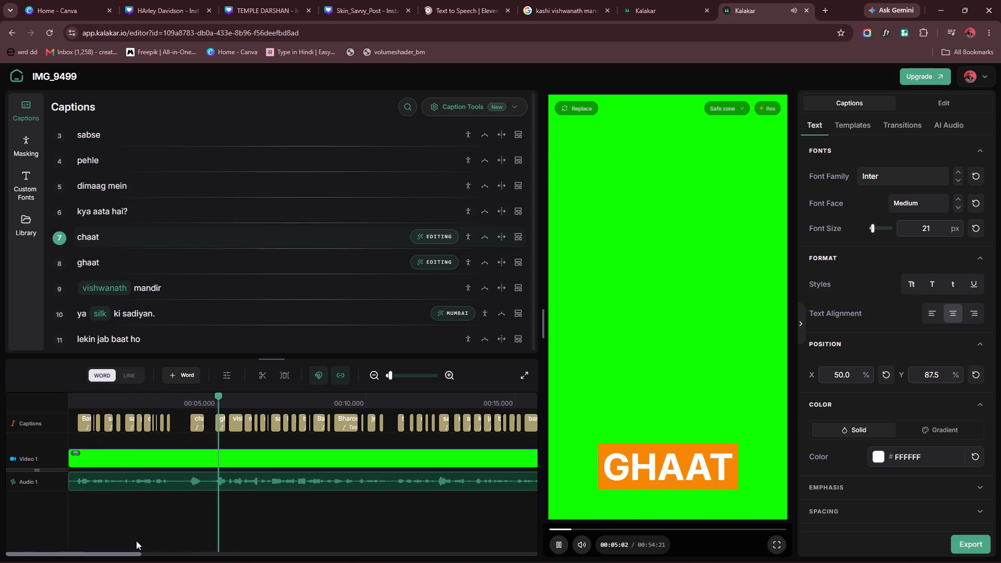
key(space)
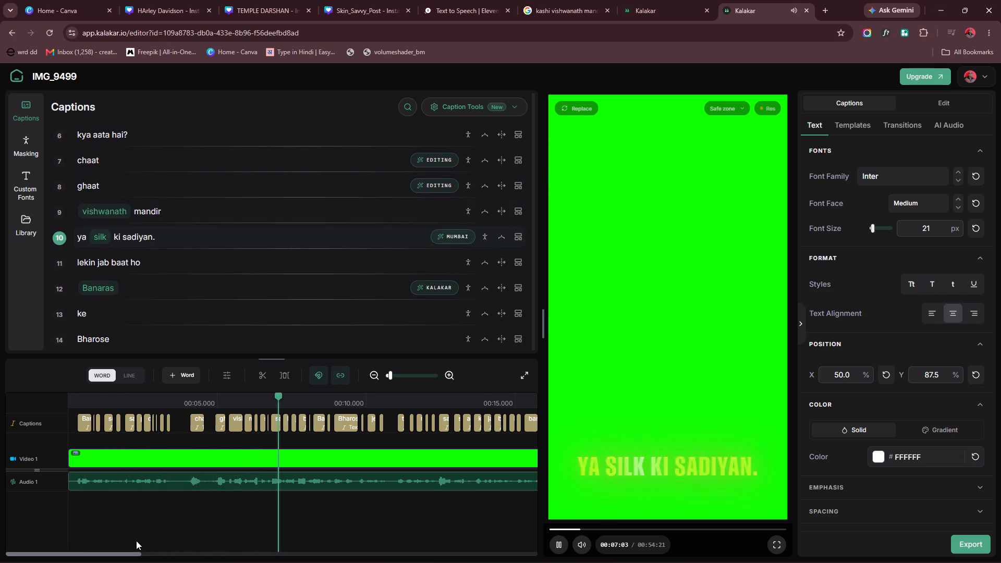
drag(283, 395, 250, 410)
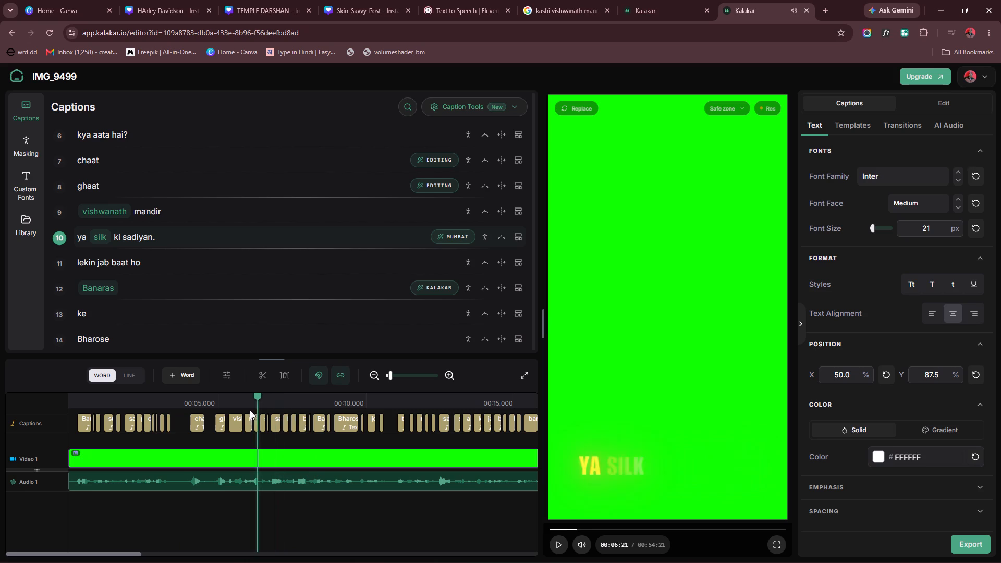
drag(250, 410, 0, 504)
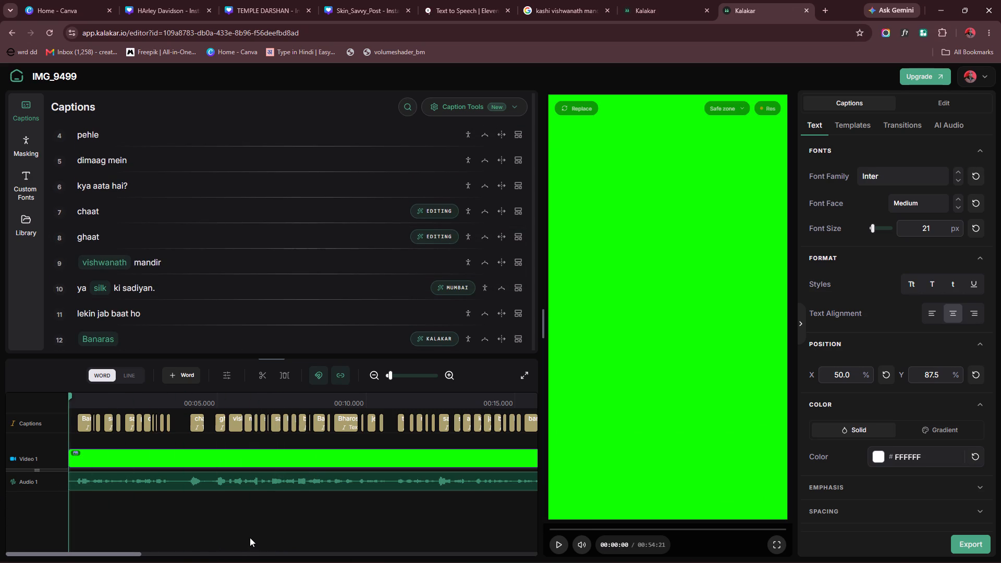
click(250, 537)
Play IMG_9499 up to the caption "saalon se apni khaas" and split it after "saalon".
key(space)
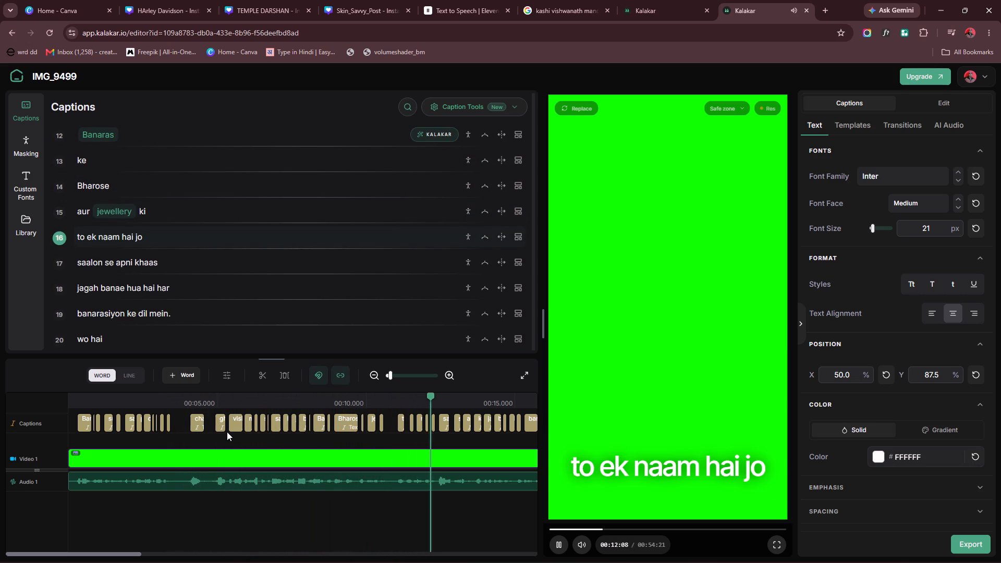
key(space)
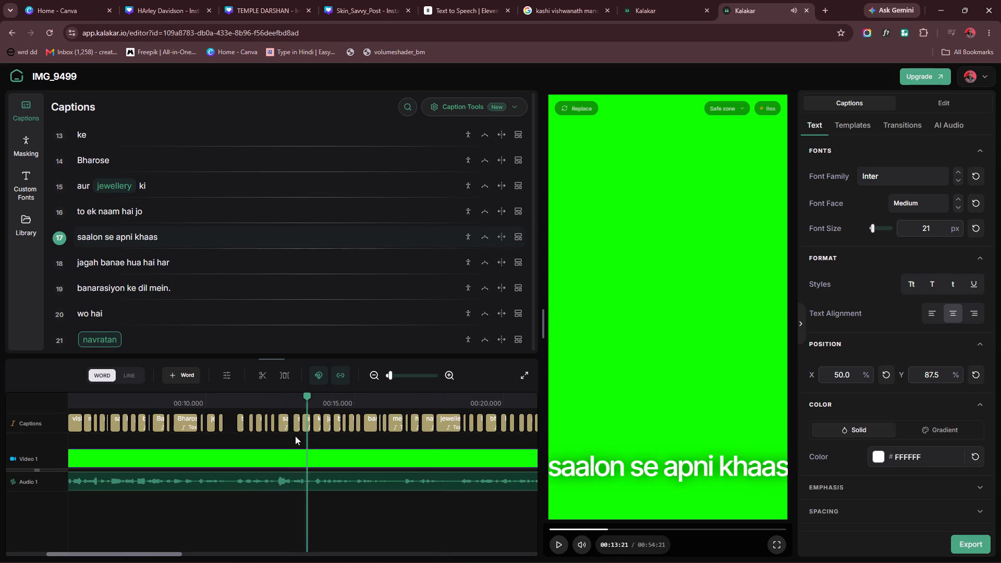
click(102, 238)
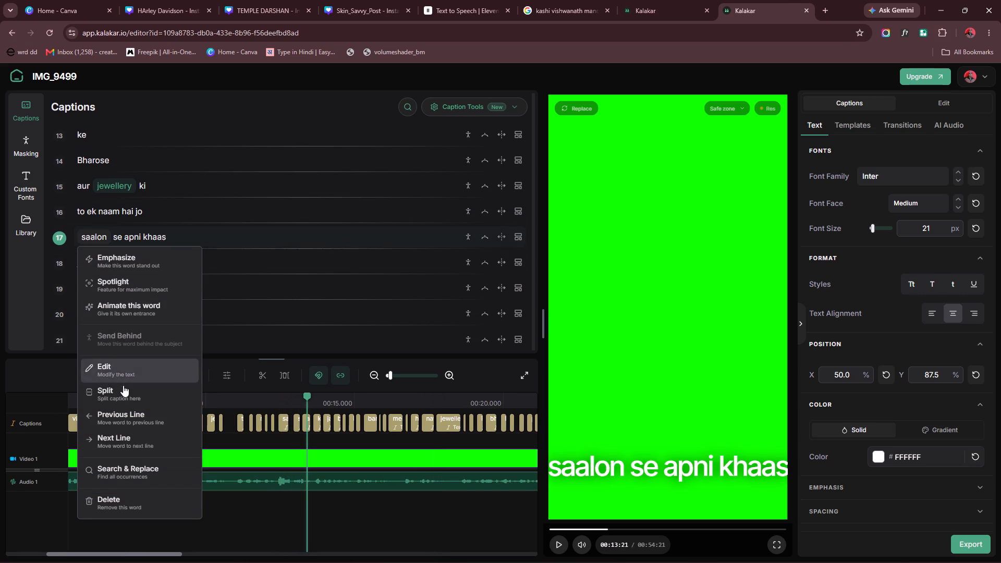
click(126, 397)
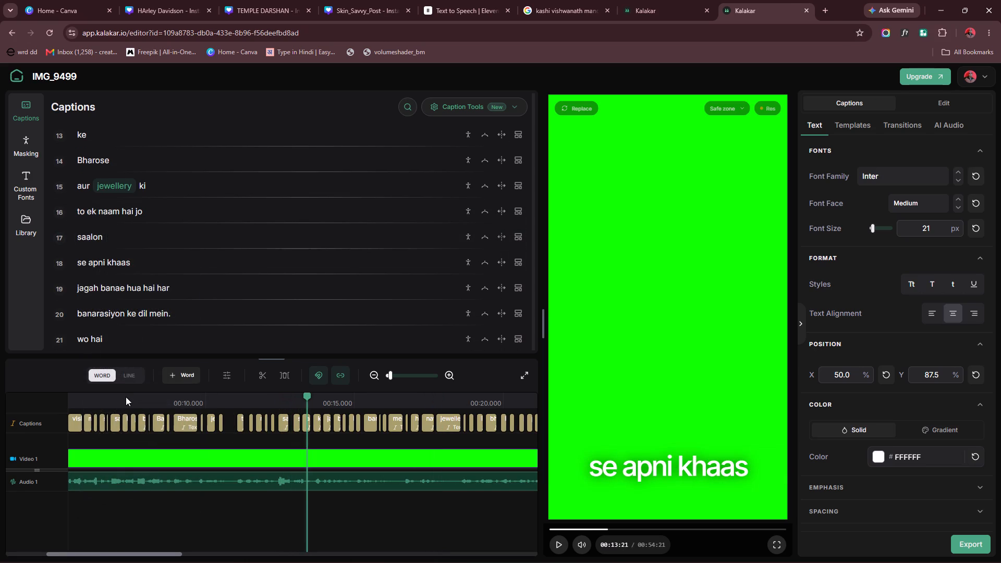
Replay the split section and split the caption "jagah banae hua hai har" at the word "banae".
key(space)
key(space)
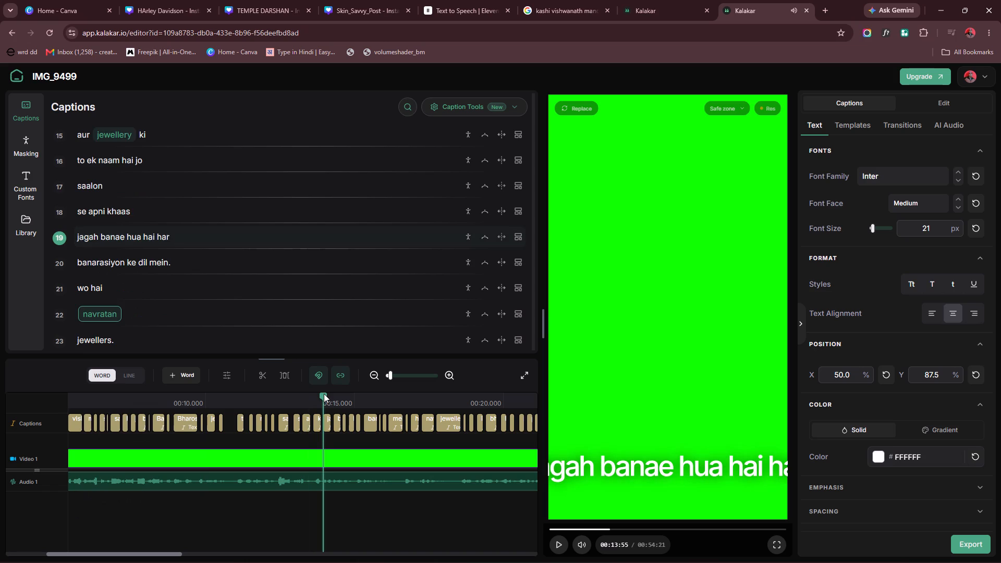
drag(324, 394, 284, 395)
key(space)
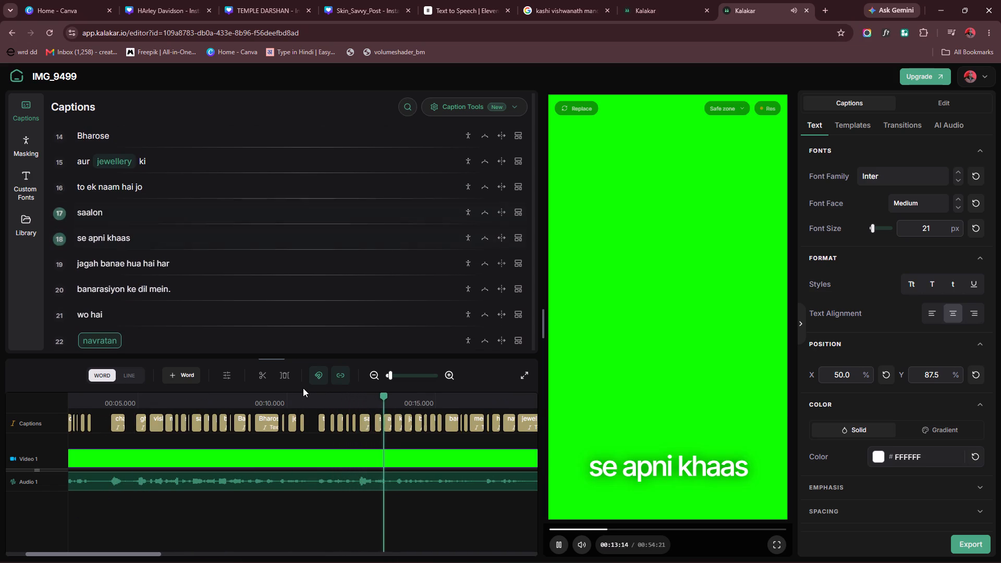
key(space)
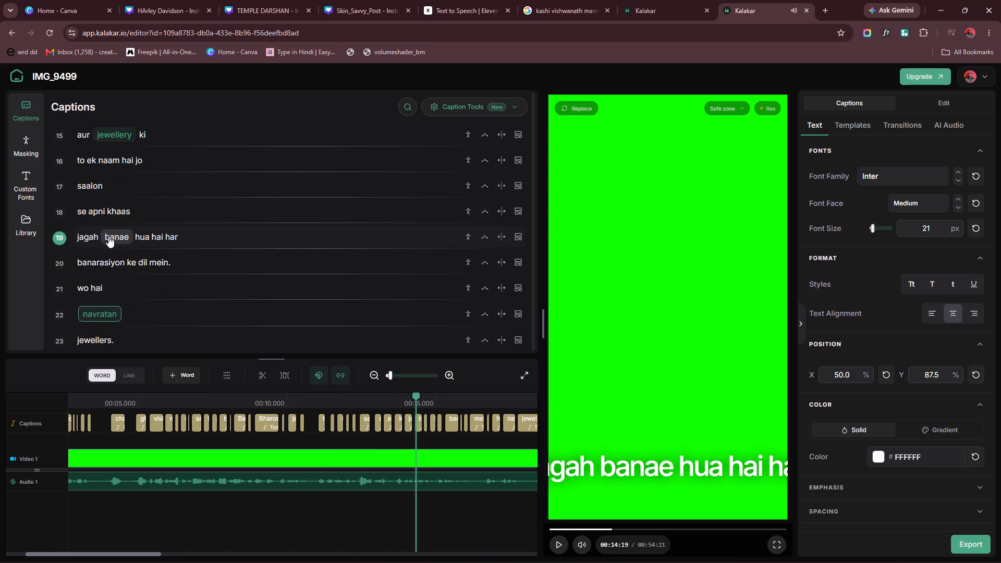
click(129, 237)
click(143, 388)
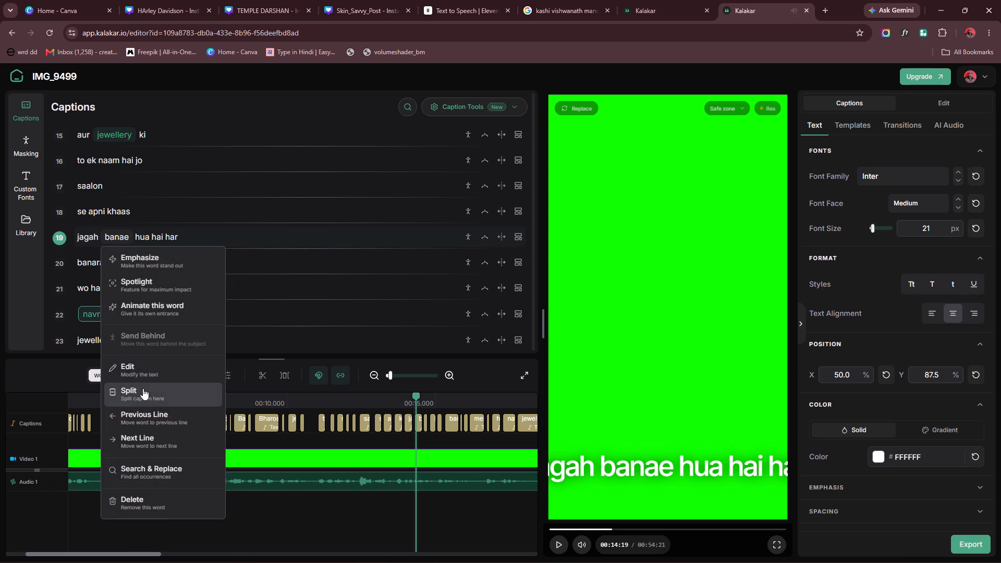
Play on to the caption "banarasiyon ke dil mein." and split it after "banarasiyon".
key(space)
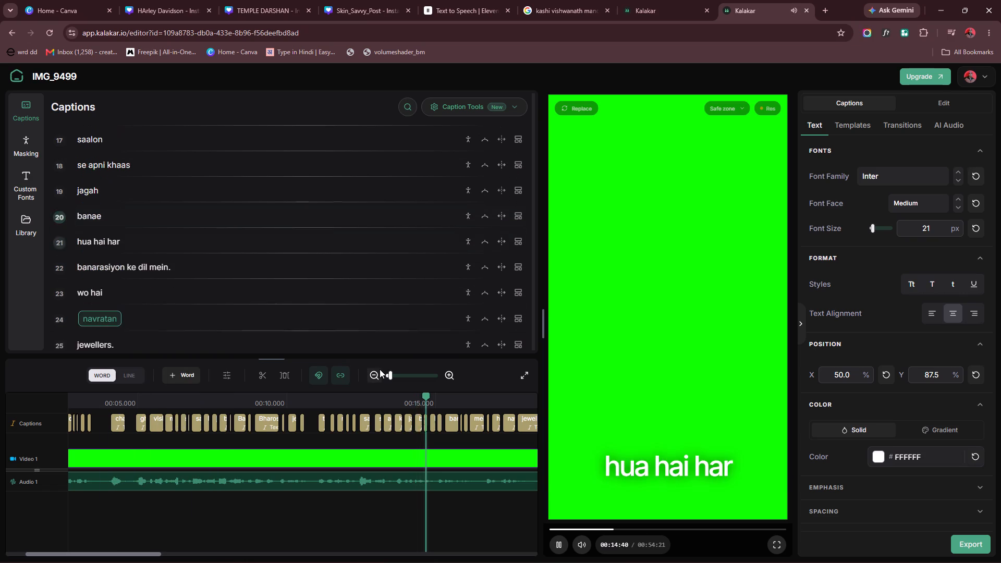
key(space)
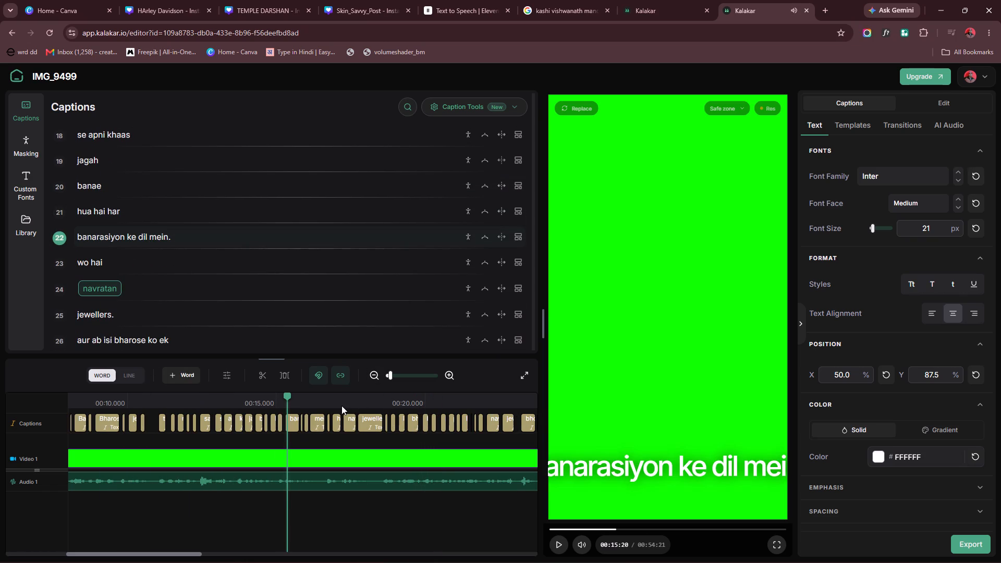
click(125, 237)
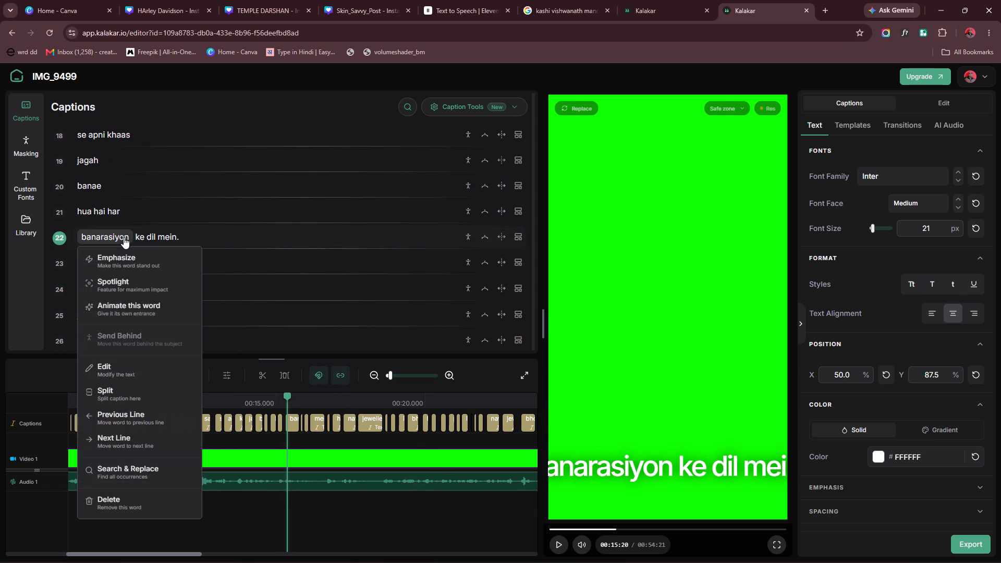
click(119, 387)
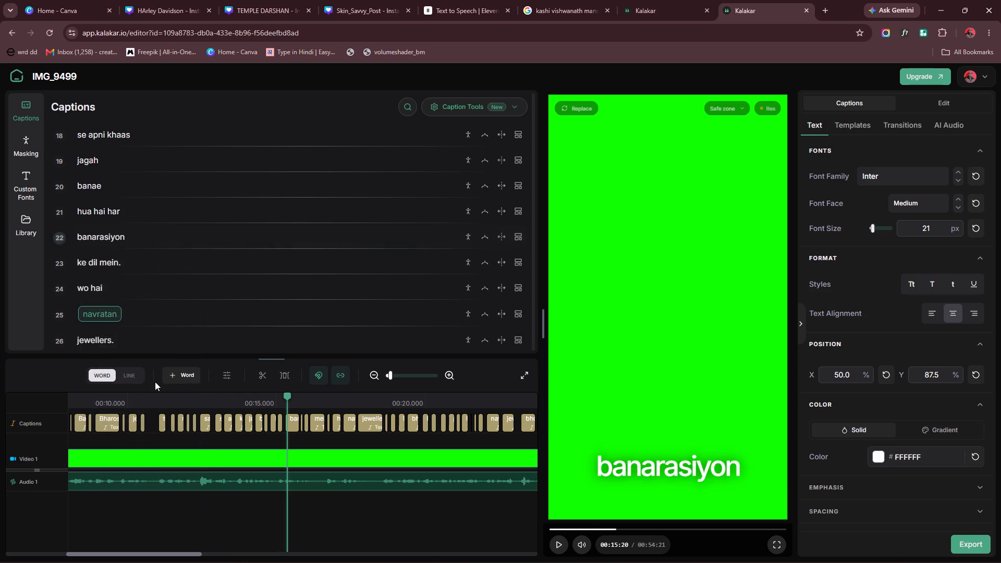
Replay from about 11 seconds to check the split captions, and capitalise the word in line 25 as "Navratan".
drag(288, 392, 257, 398)
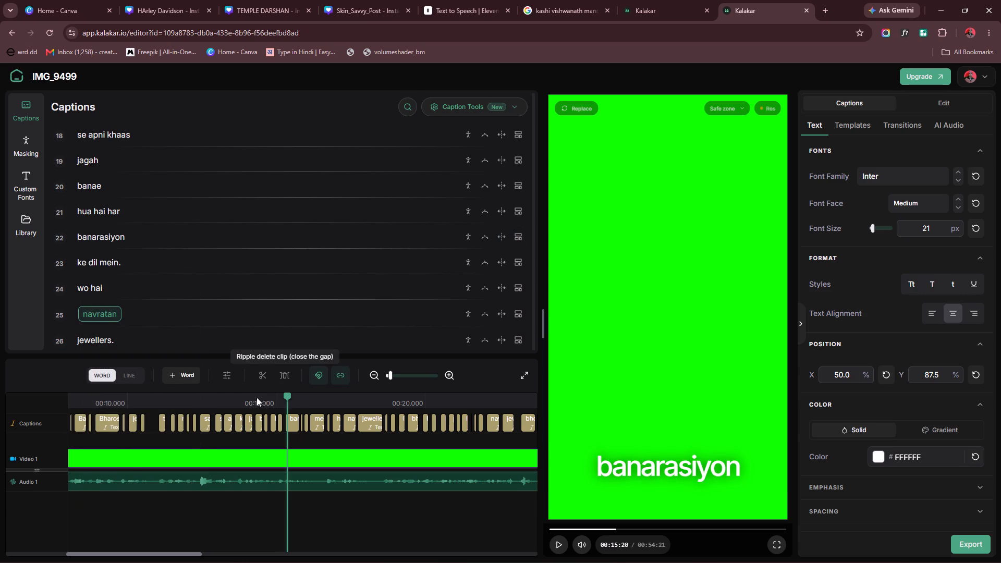
drag(283, 396, 254, 399)
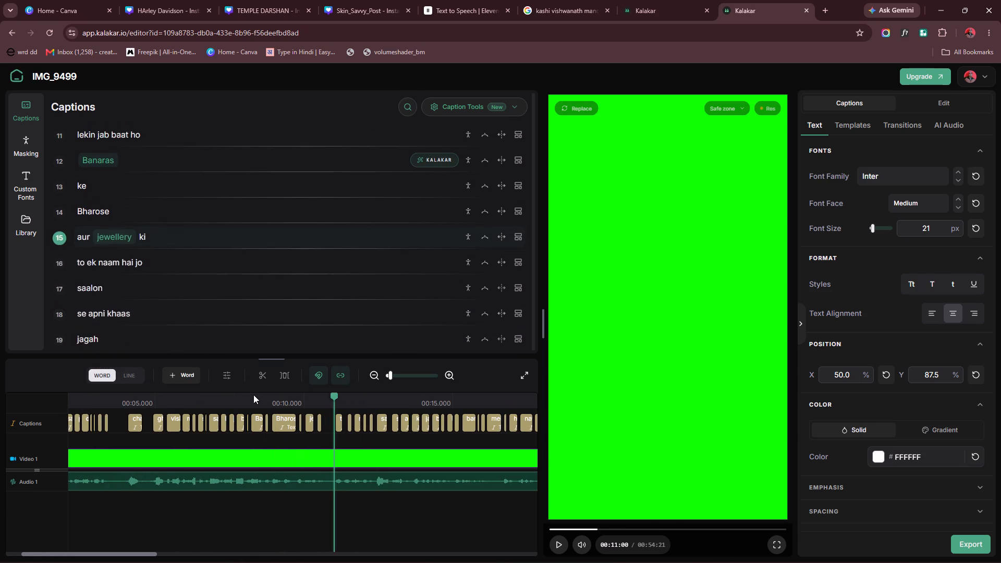
key(space)
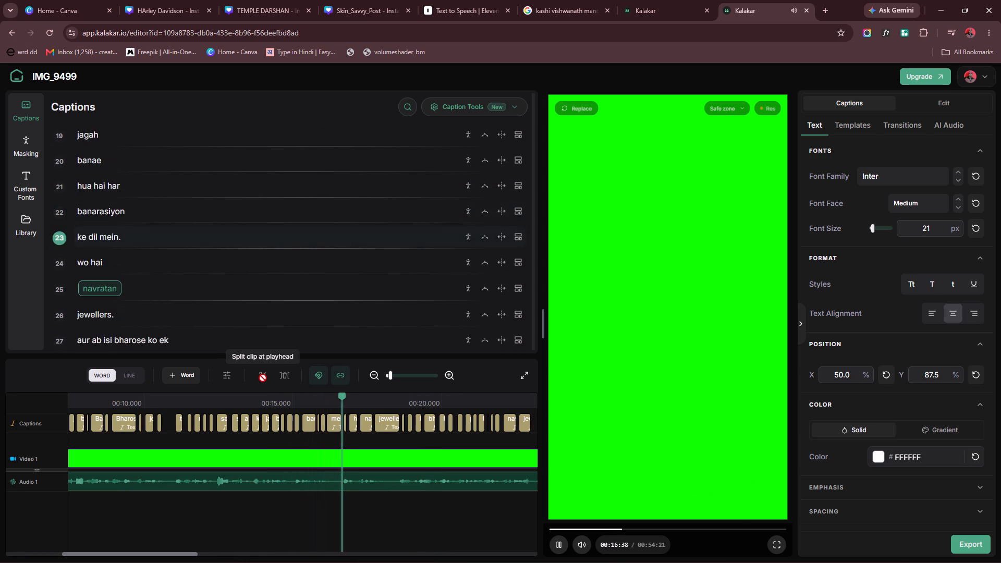
key(space)
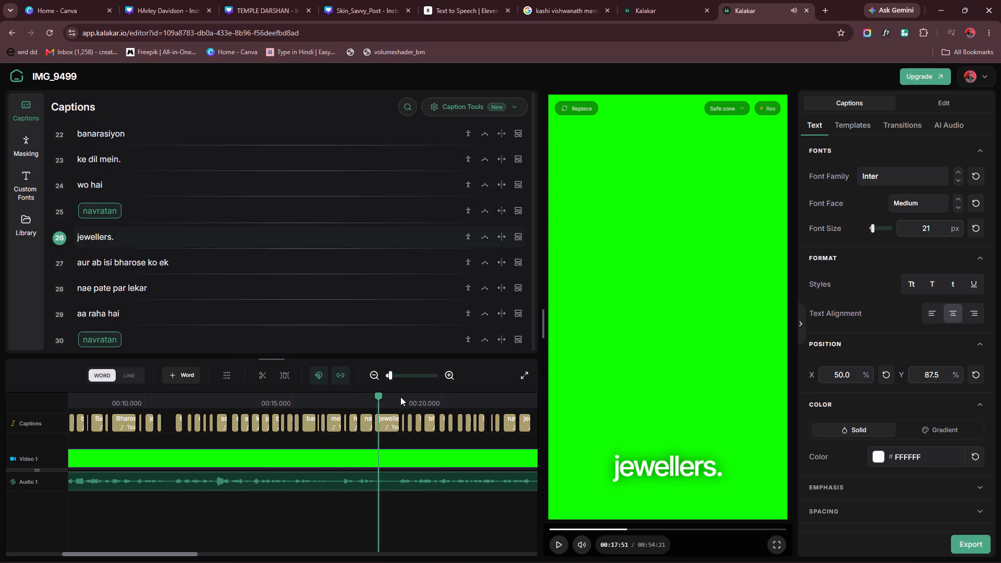
drag(377, 395, 365, 395)
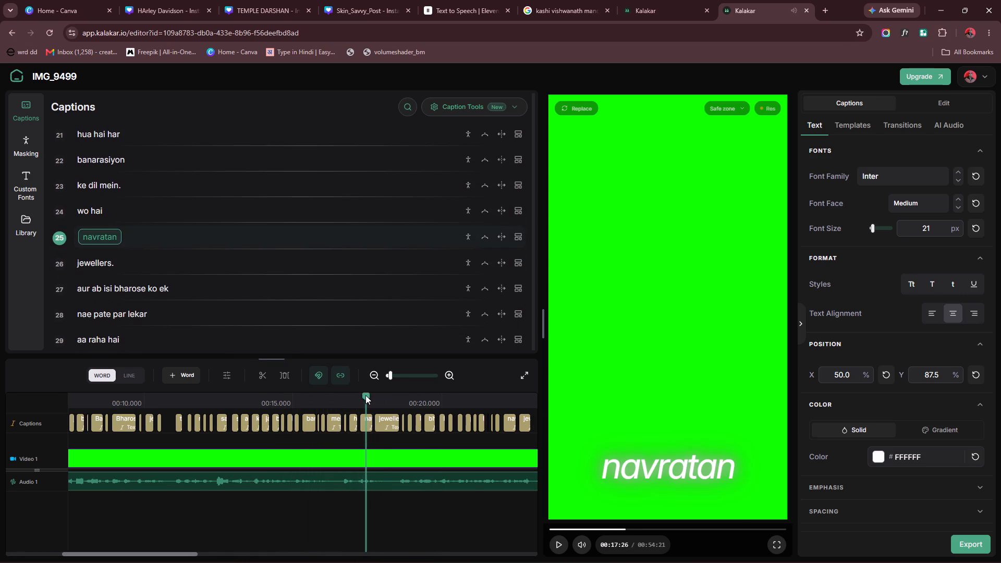
double_click(107, 239)
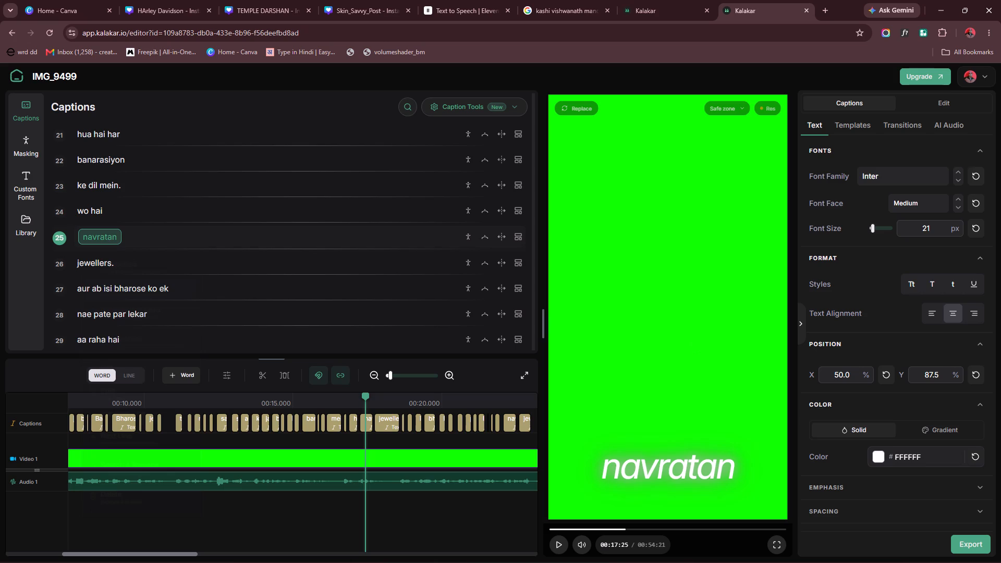
click(91, 239)
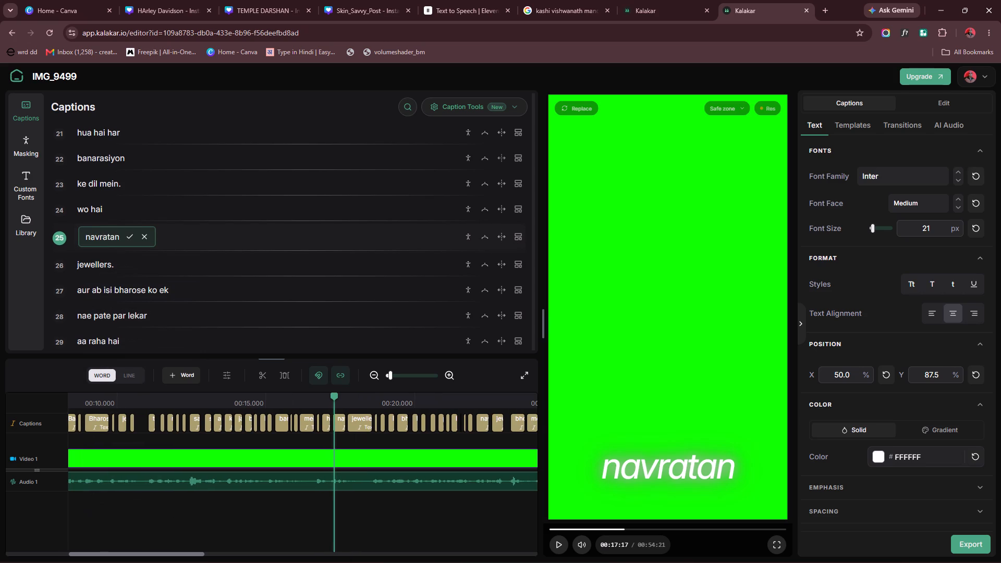
key(BackSpace)
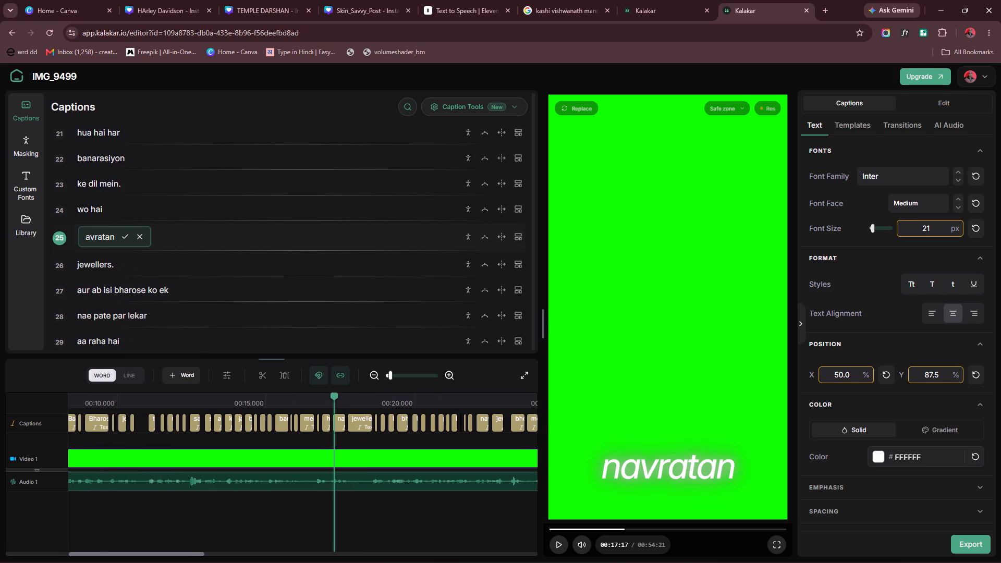
key(shift+n)
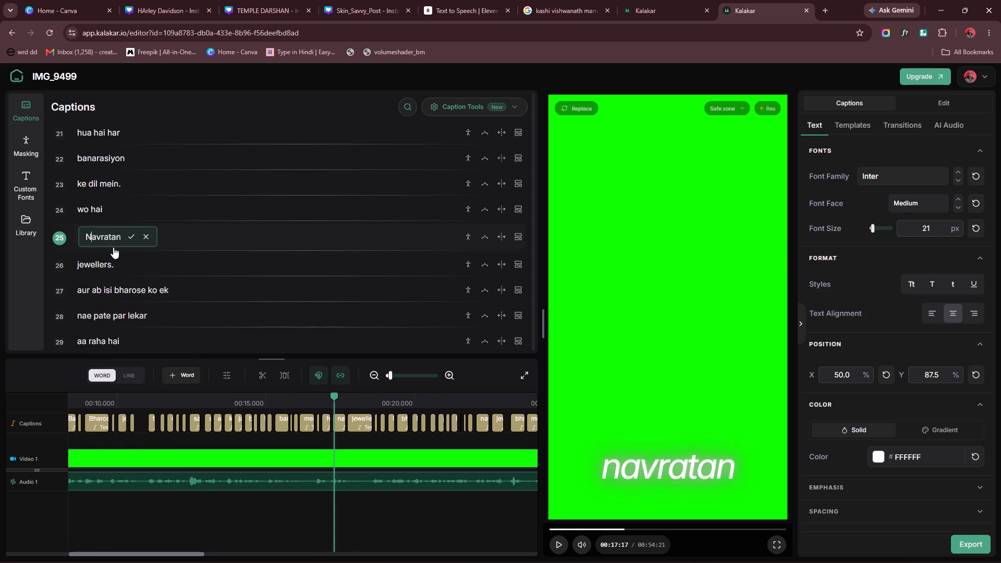
click(129, 238)
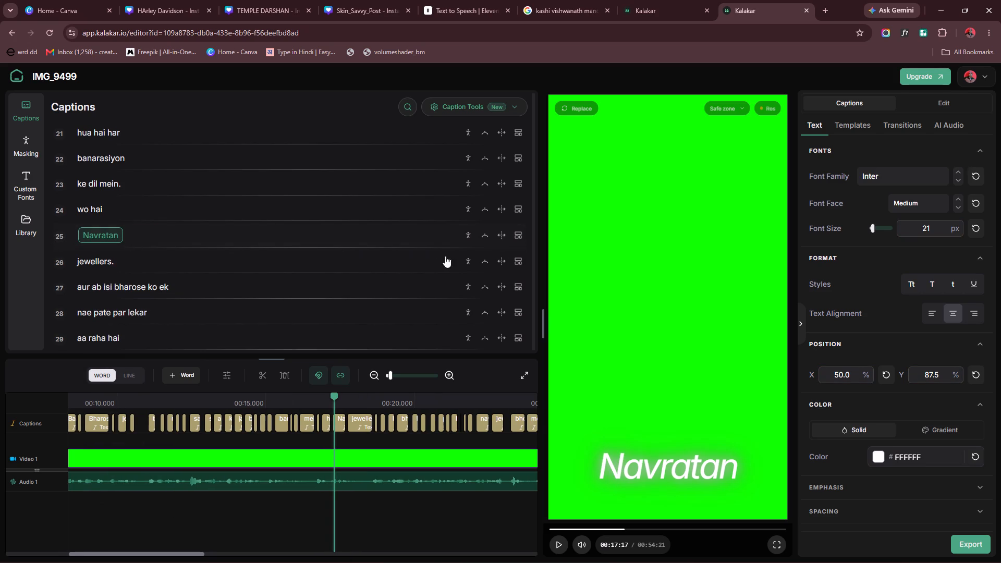
Move only the "Navratan" caption on line 25 near the top of the frame, with its Y position at 18.0%.
click(519, 239)
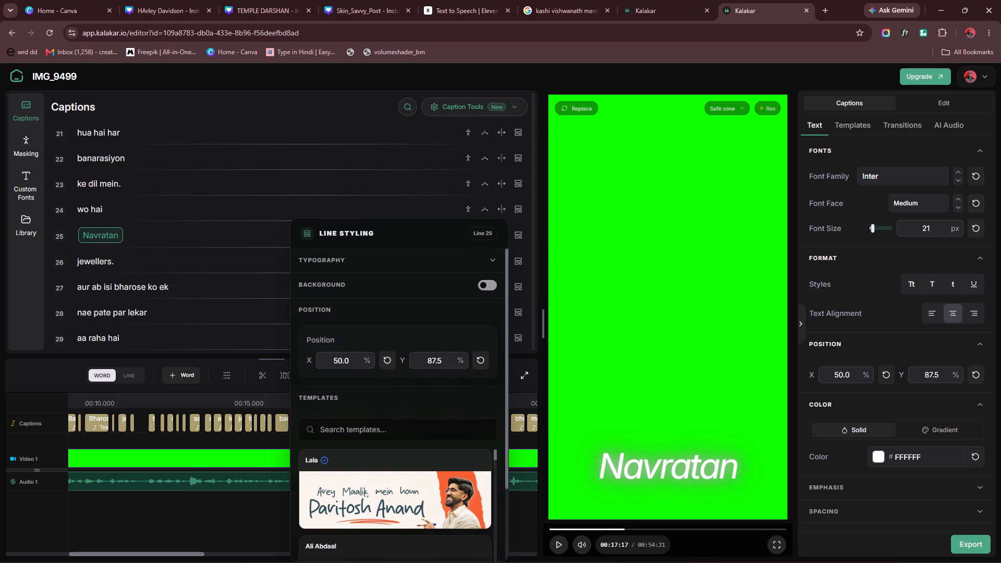
drag(432, 360, 239, 372)
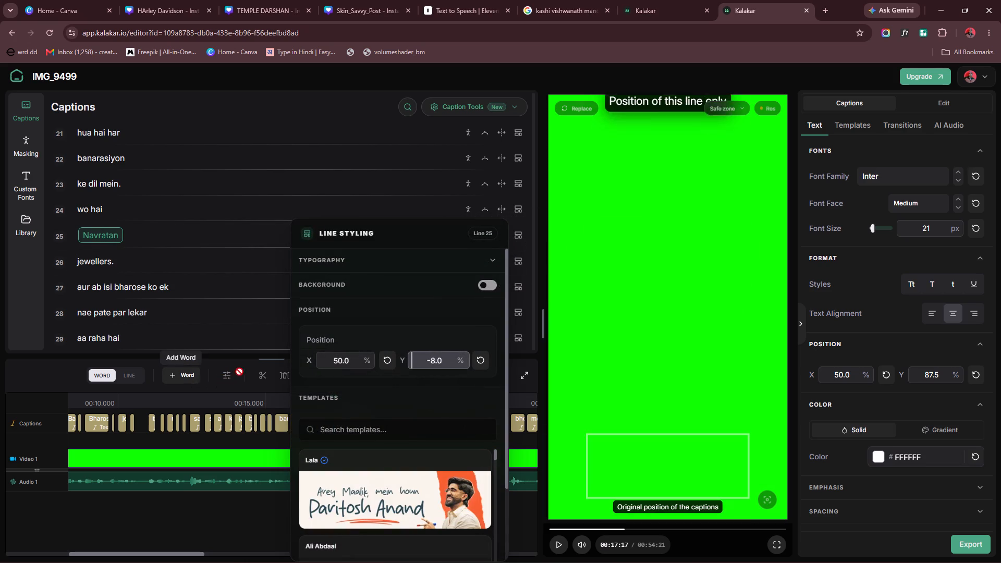
drag(239, 372, 272, 343)
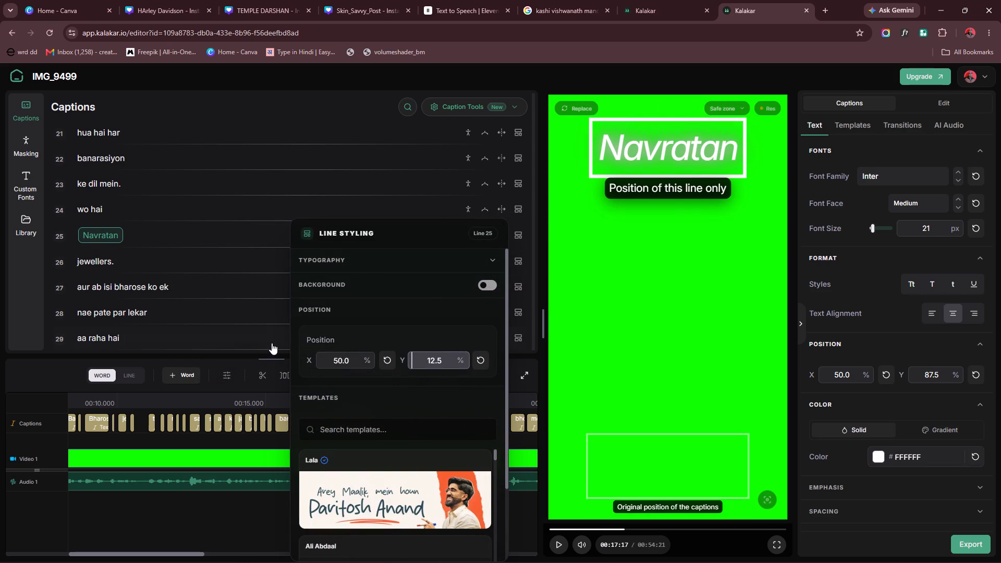
drag(272, 343, 274, 339)
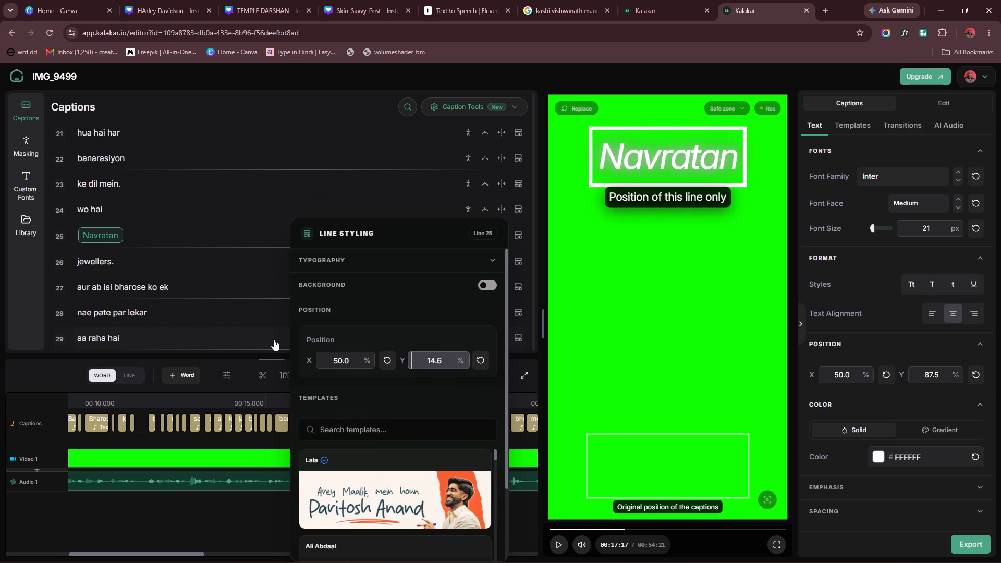
drag(274, 339, 280, 335)
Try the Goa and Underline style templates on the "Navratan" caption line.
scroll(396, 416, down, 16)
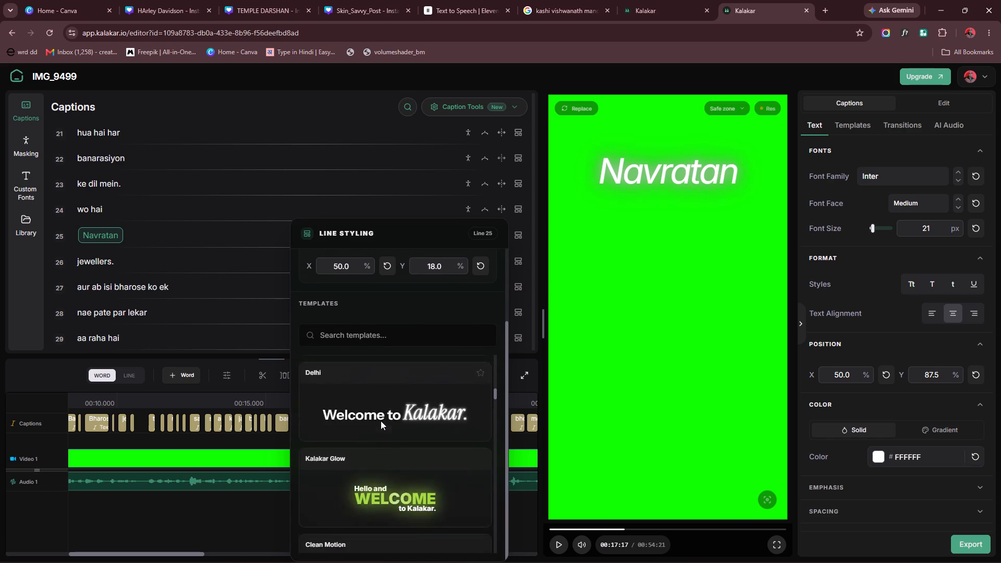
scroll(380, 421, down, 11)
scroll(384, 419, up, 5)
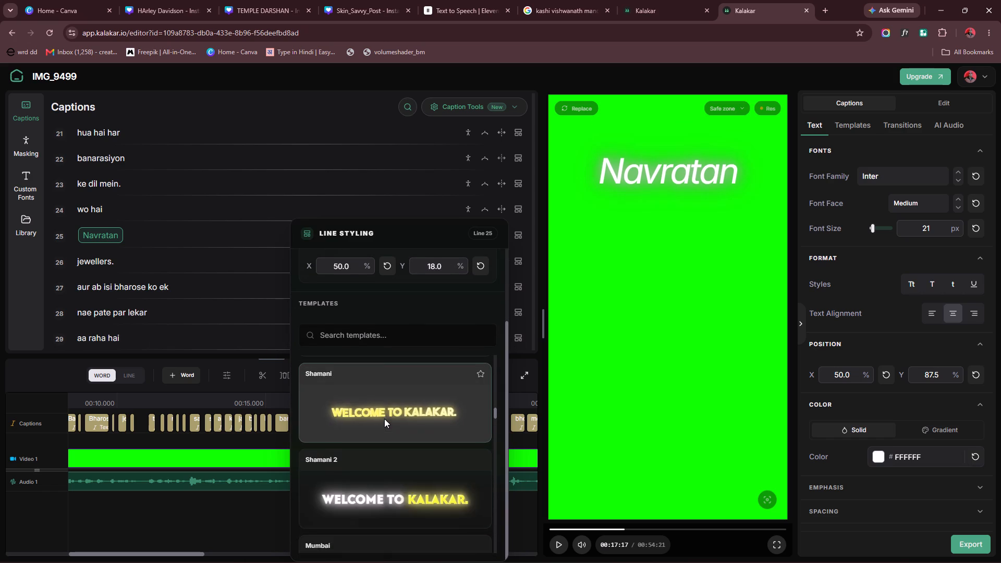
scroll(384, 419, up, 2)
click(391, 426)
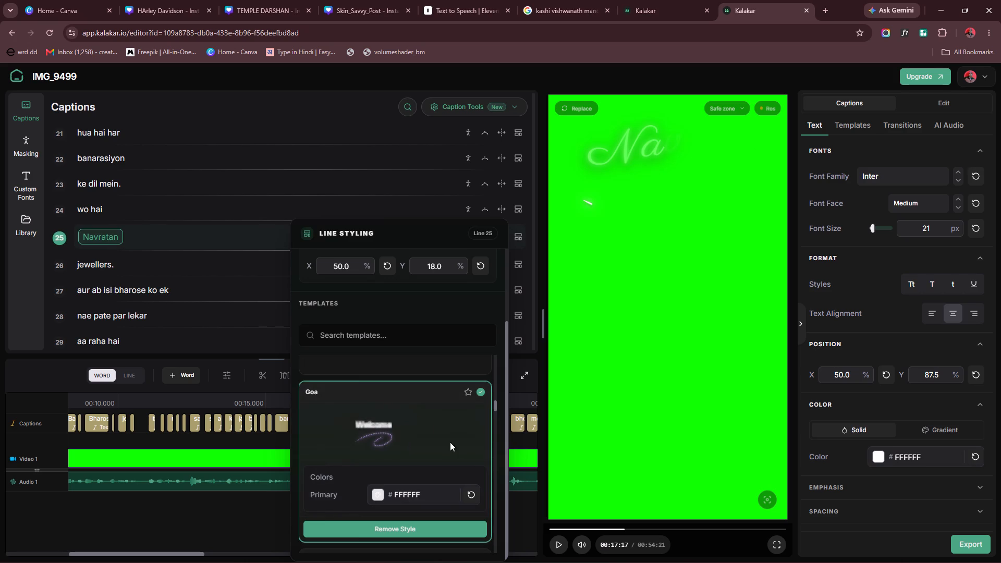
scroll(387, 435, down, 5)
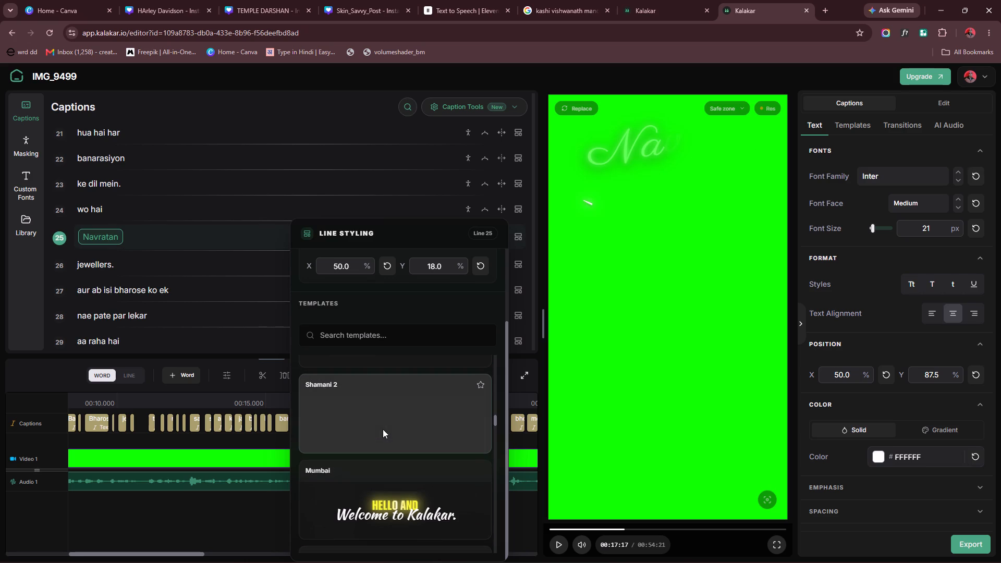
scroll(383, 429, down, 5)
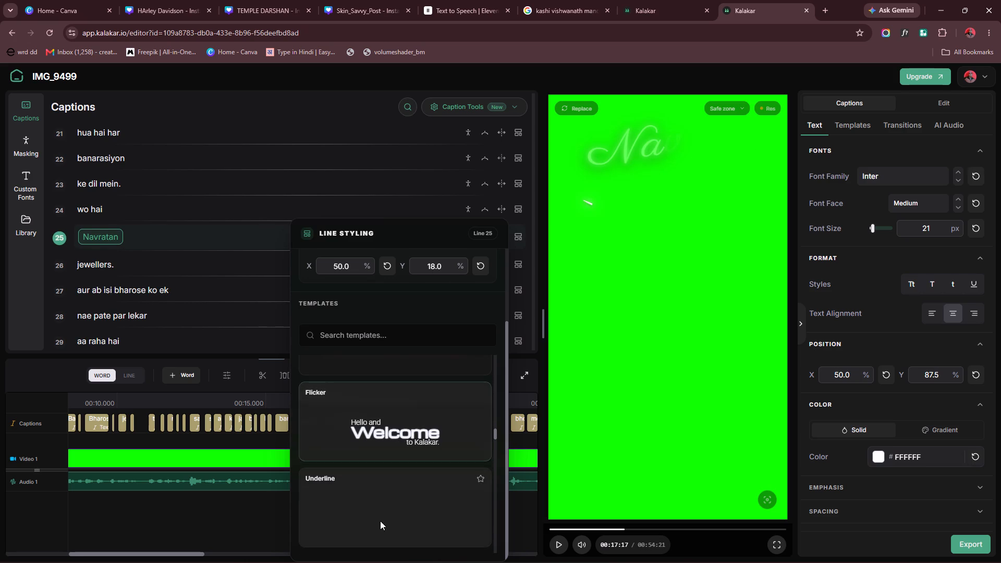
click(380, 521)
Apply the Kalakar Shadow style template to the "Navratan" caption line.
scroll(379, 484, down, 4)
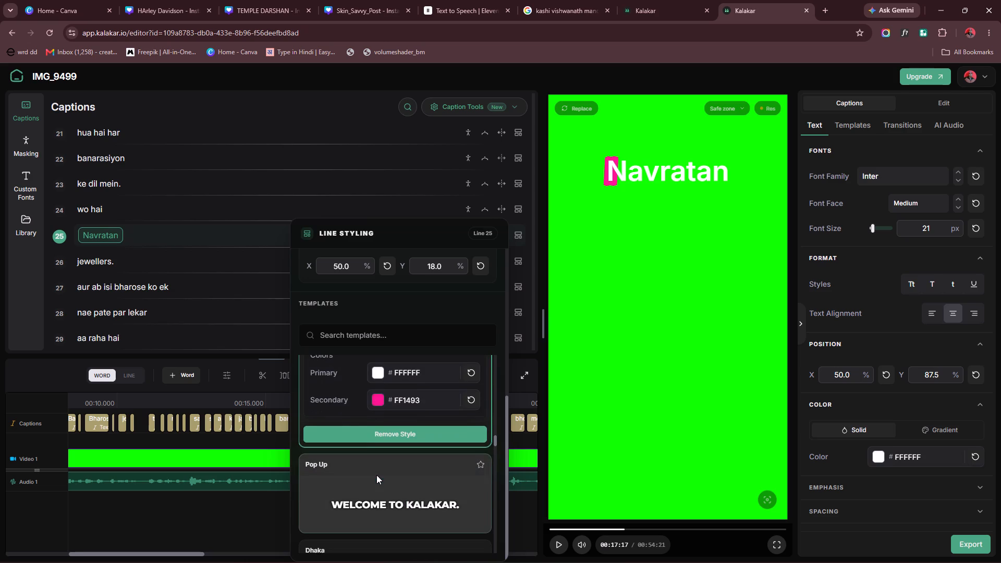
scroll(388, 489, down, 6)
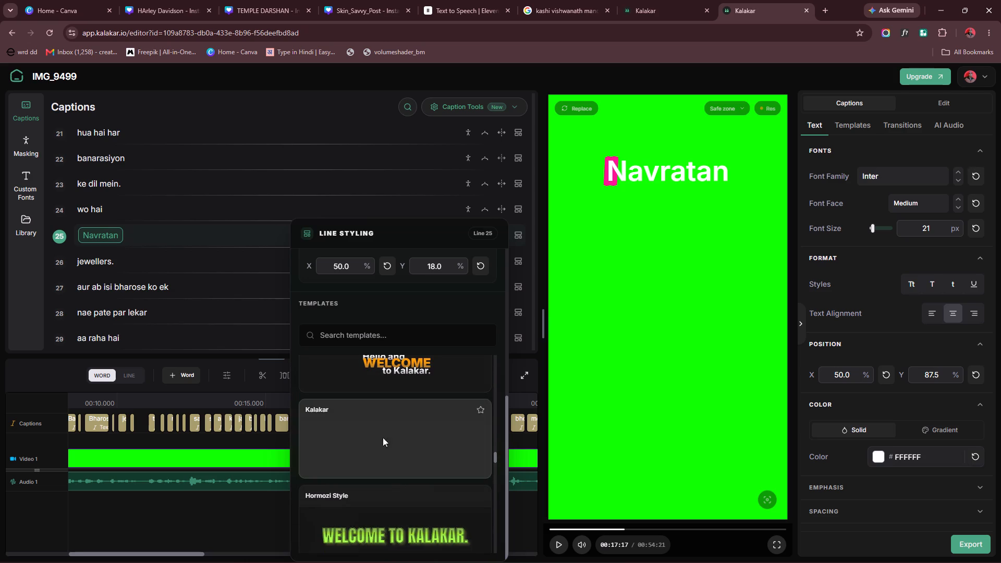
scroll(387, 391, up, 1)
click(387, 405)
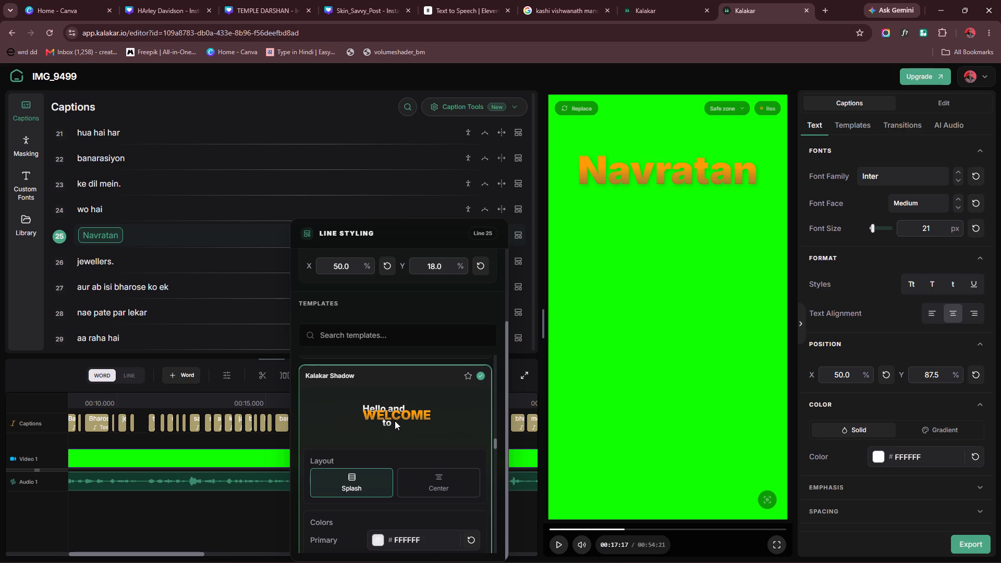
scroll(395, 421, up, 4)
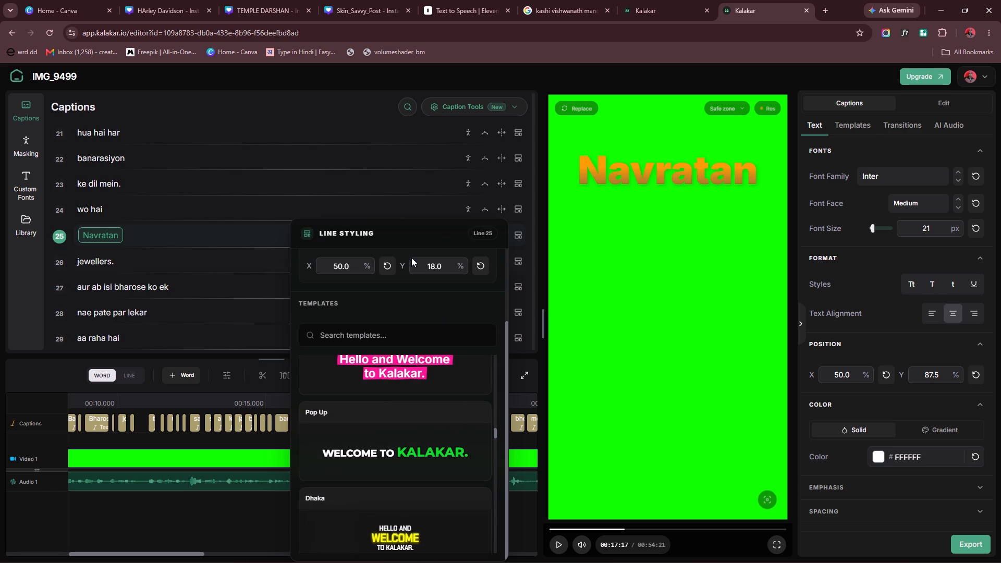
Move only the "jewellers." caption on line 26 near the top of the frame, with its Y position at 21.6%.
click(522, 261)
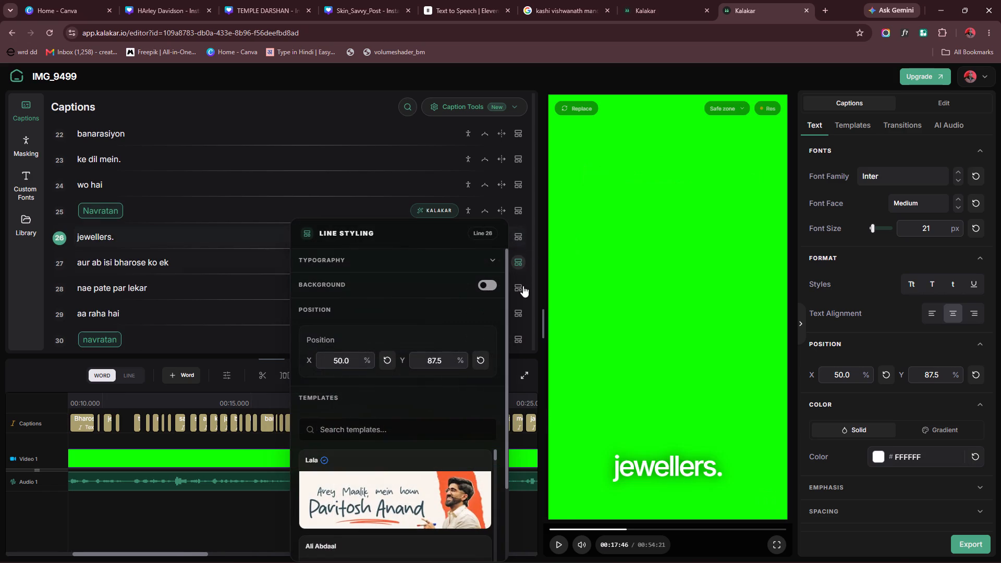
drag(441, 363, 437, 361)
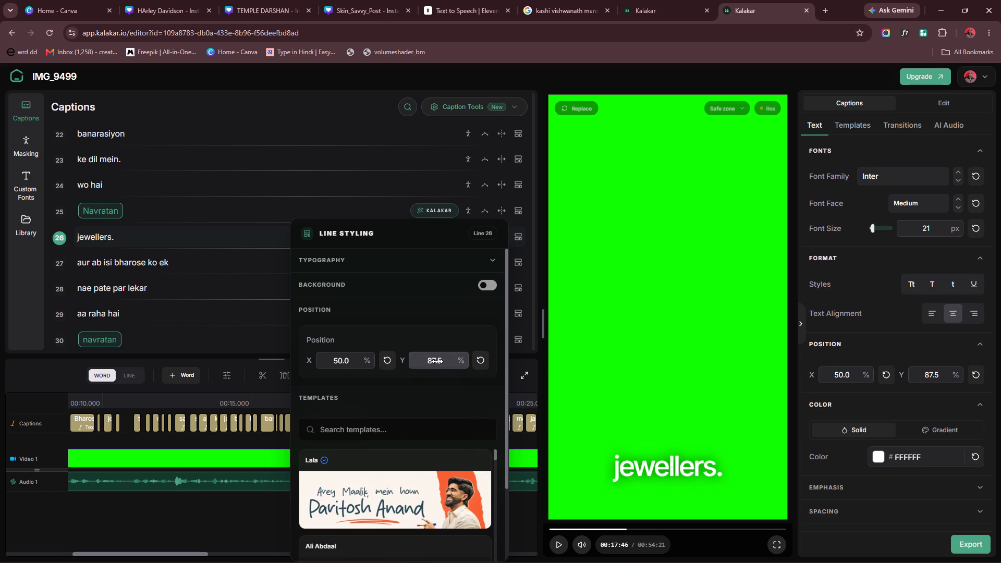
drag(437, 361, 326, 377)
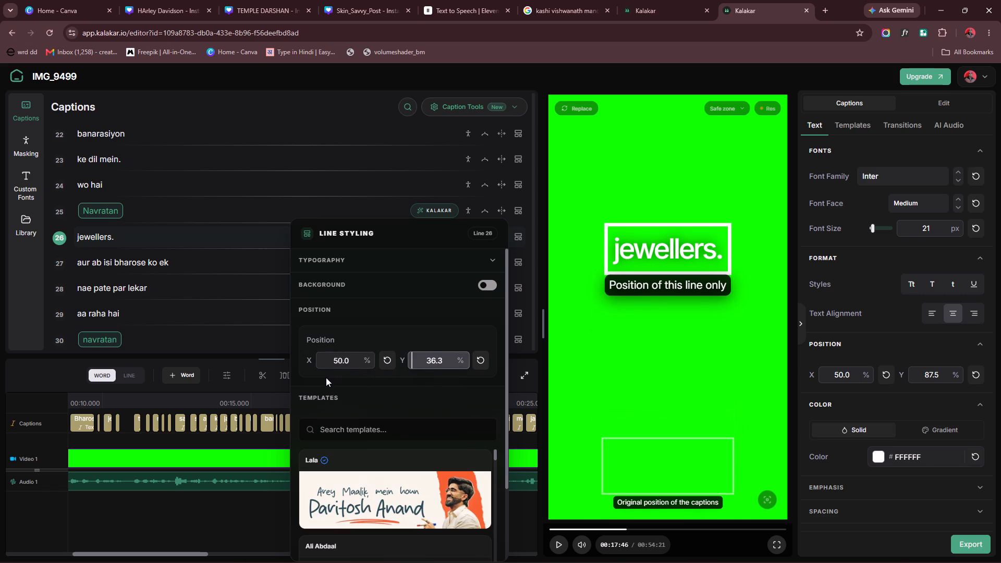
drag(326, 377, 300, 387)
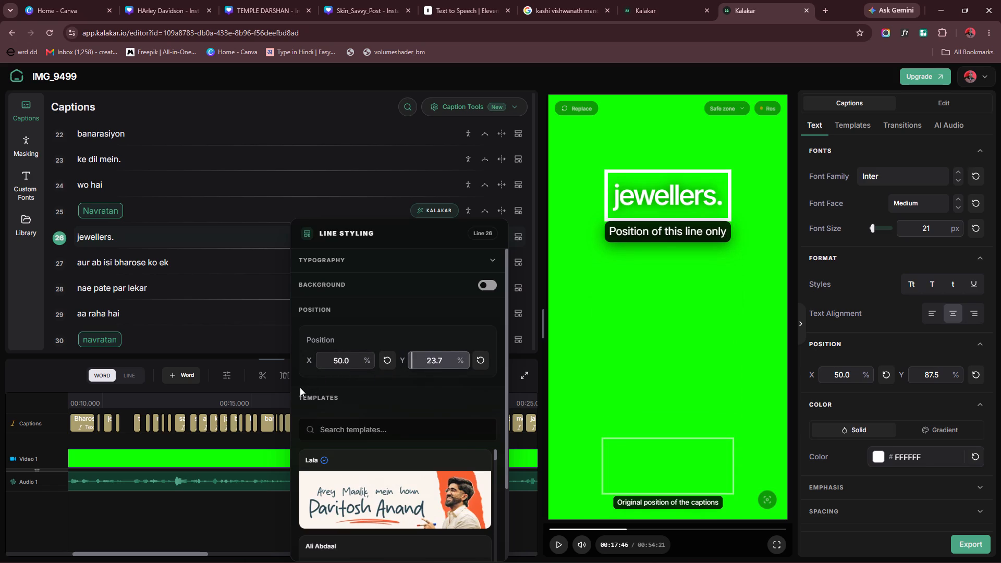
drag(300, 387, 296, 390)
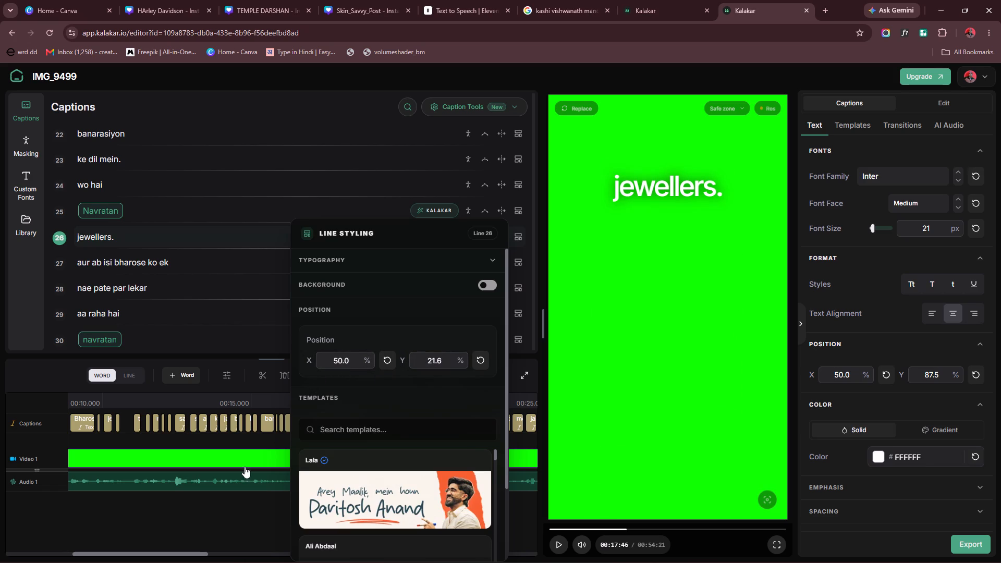
click(234, 508)
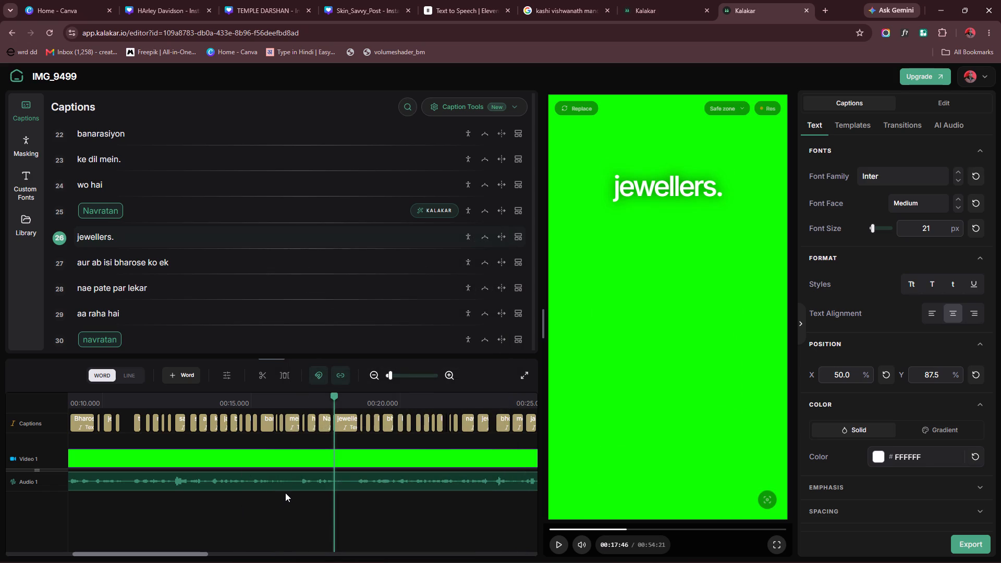
Play on to line 27, "aur ab isi bharose ko ek", and split that caption at the word "bharose".
key(space)
key(space)
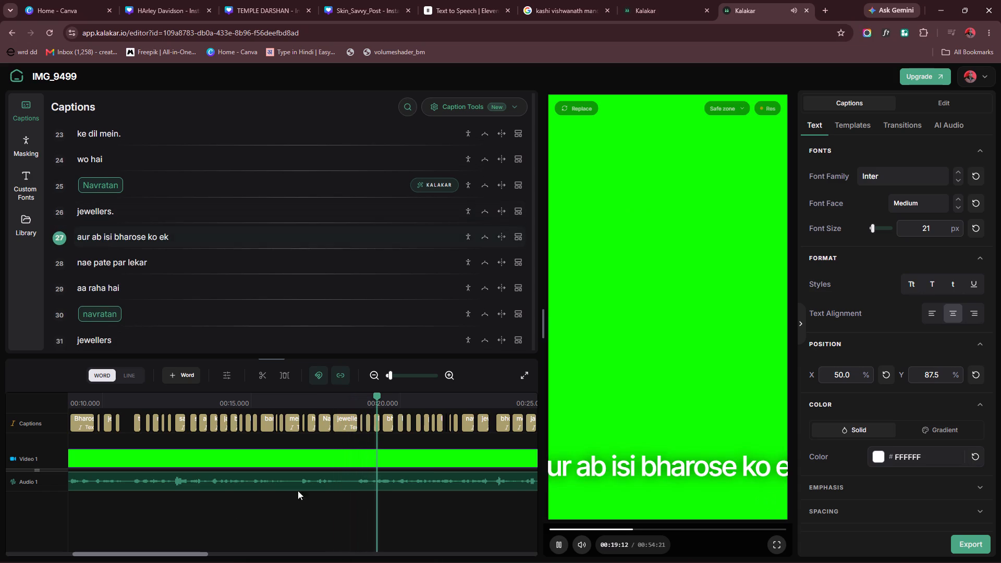
click(117, 240)
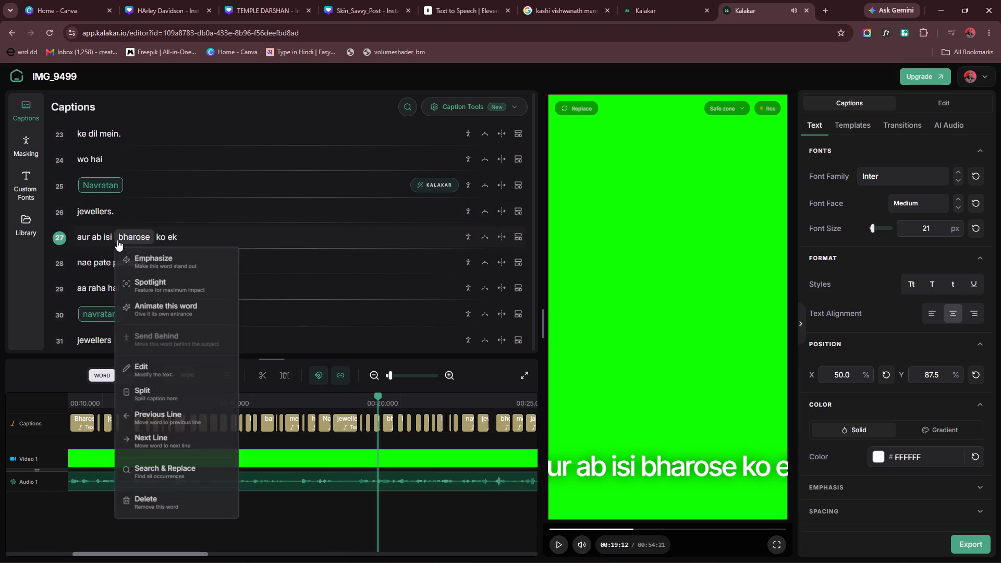
click(137, 388)
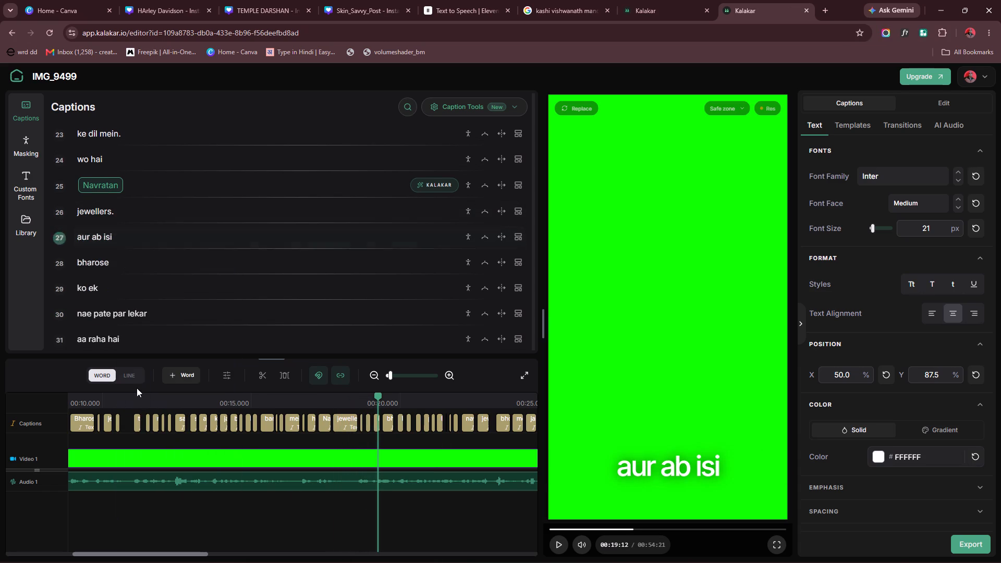
Play the video from the "bharose" caption to "mein." on line 35, pausing along the way to check the captions.
key(space)
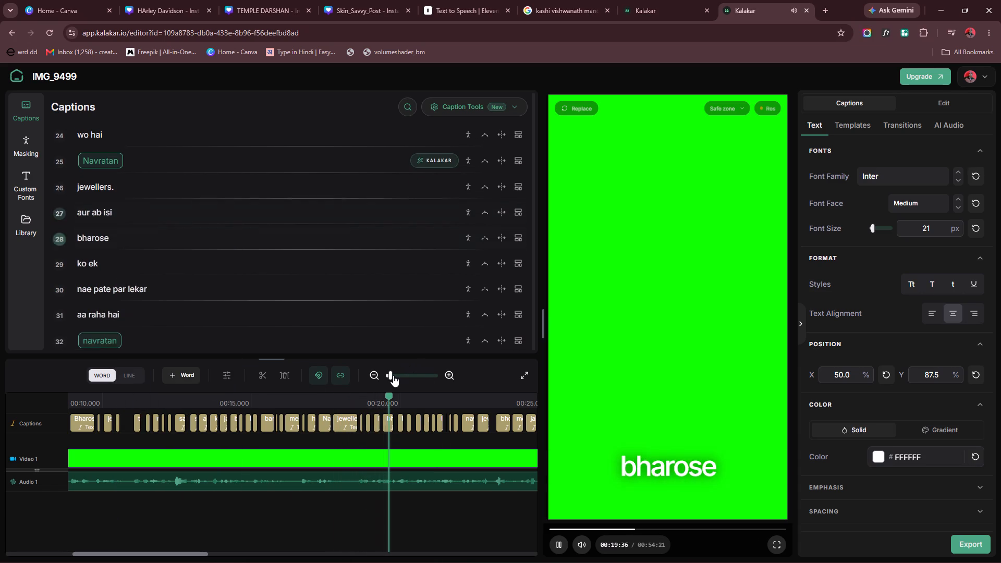
key(space)
key(space)
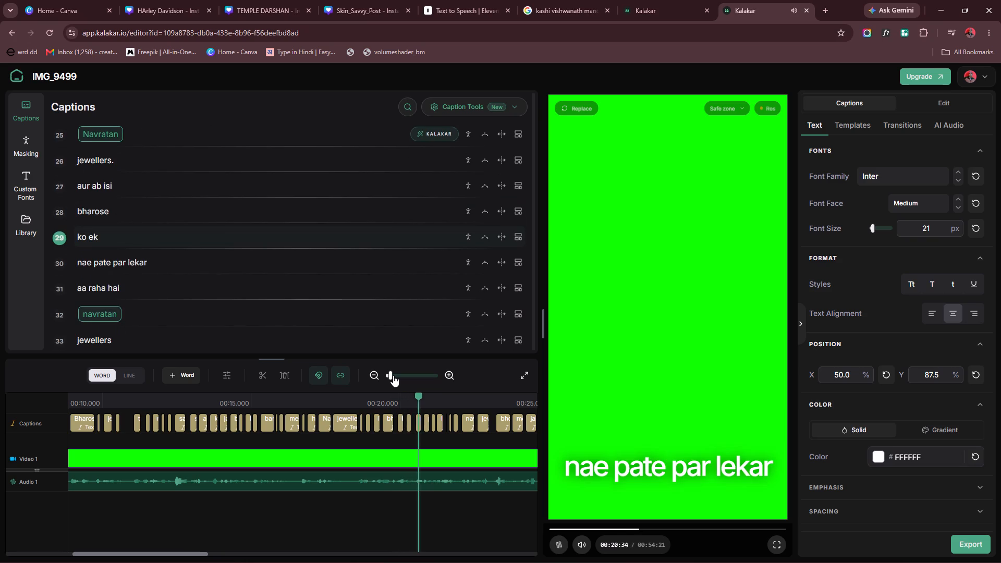
key(space)
key(space)
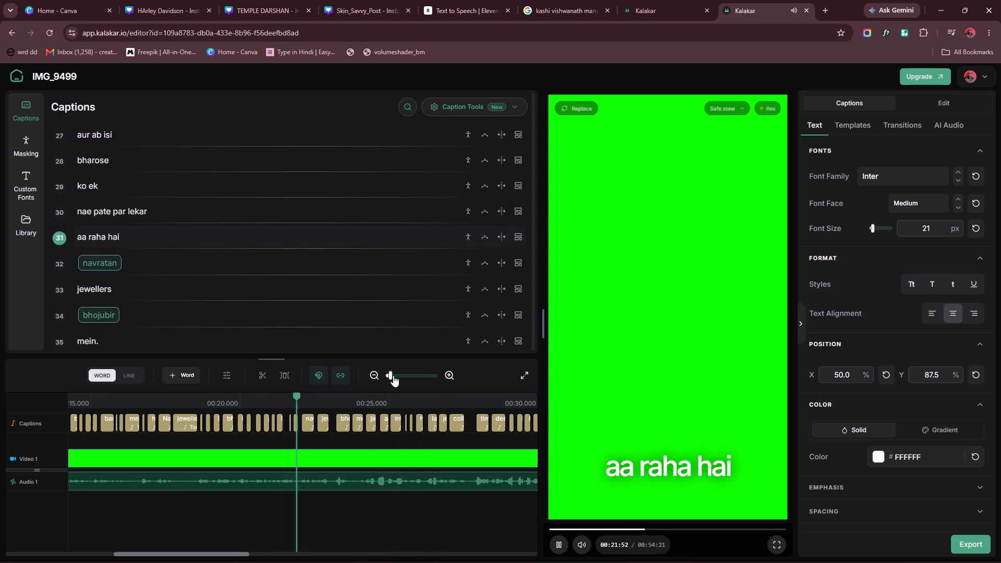
key(space)
key(space)
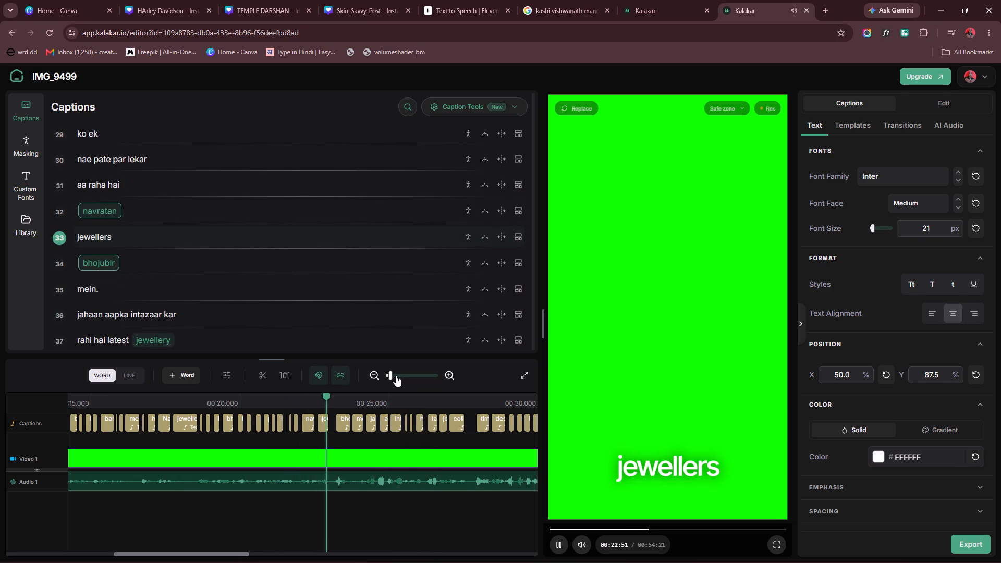
key(space)
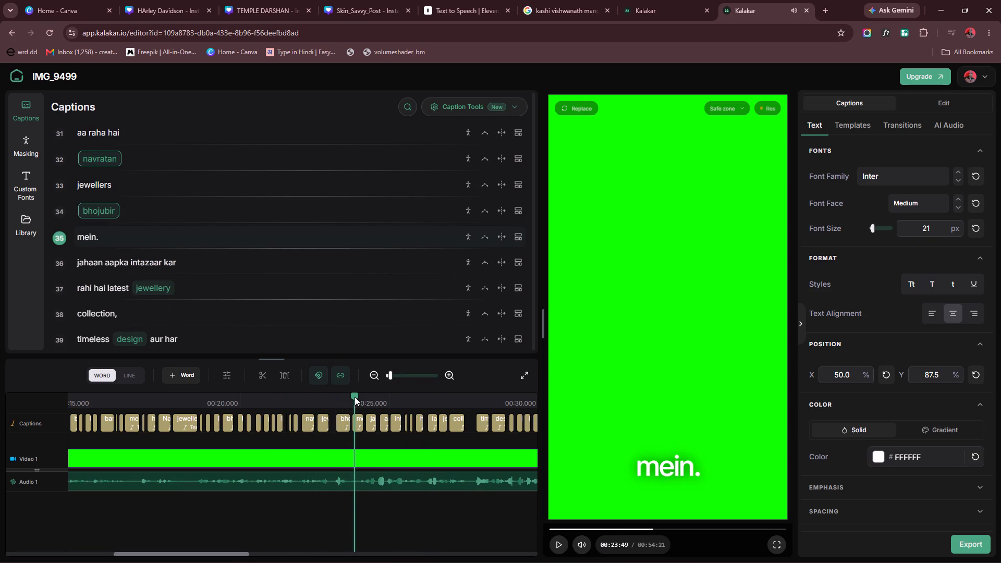
Move only the "bhojubir" caption on line 34 near the top of the frame, with its Y position at 17.7%.
click(103, 213)
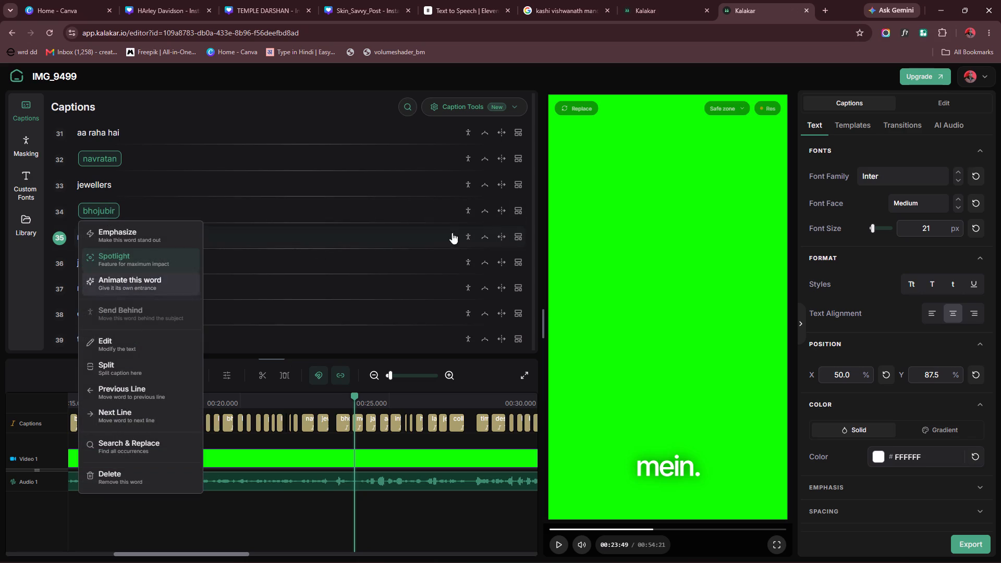
click(522, 213)
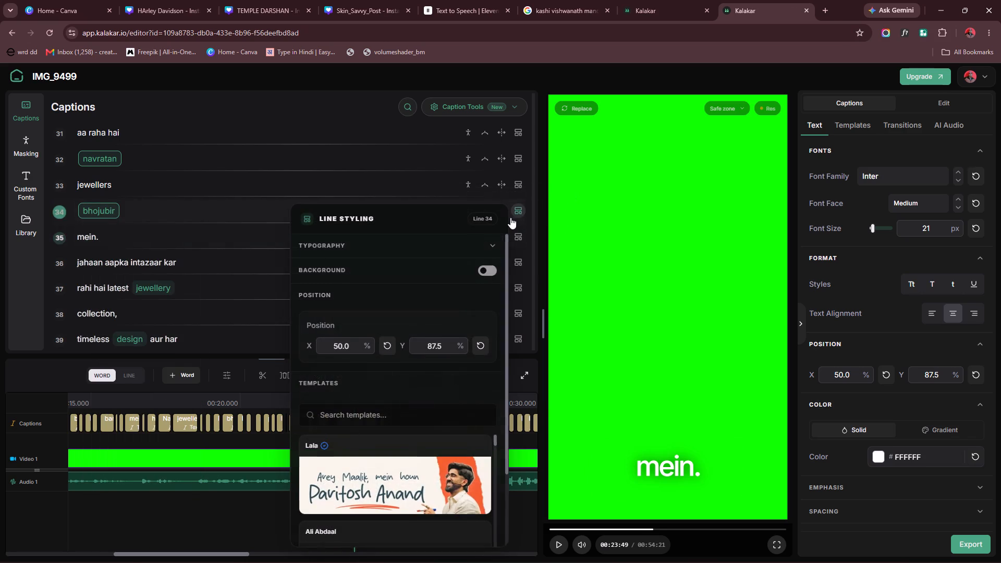
drag(439, 362, 363, 363)
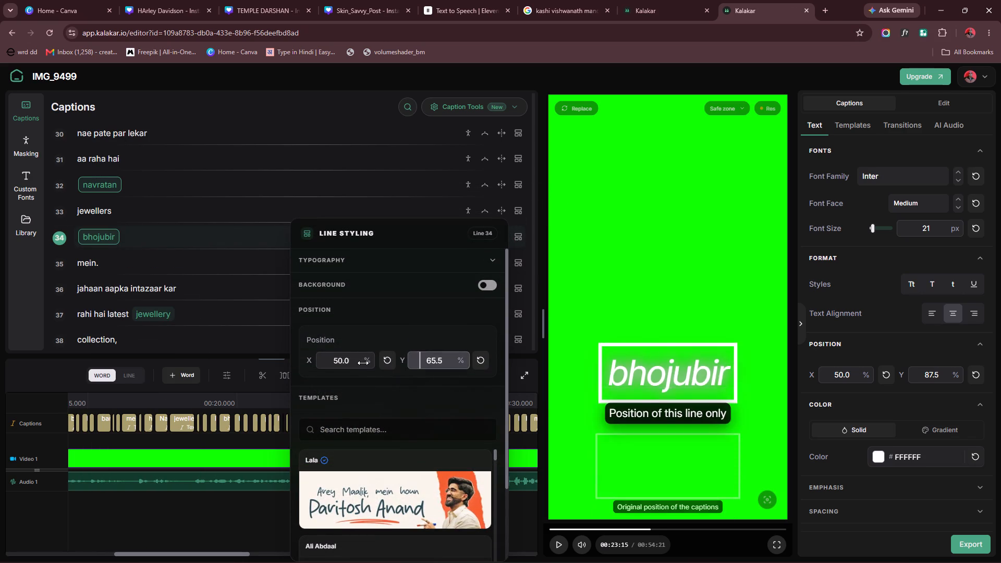
drag(363, 363, 293, 373)
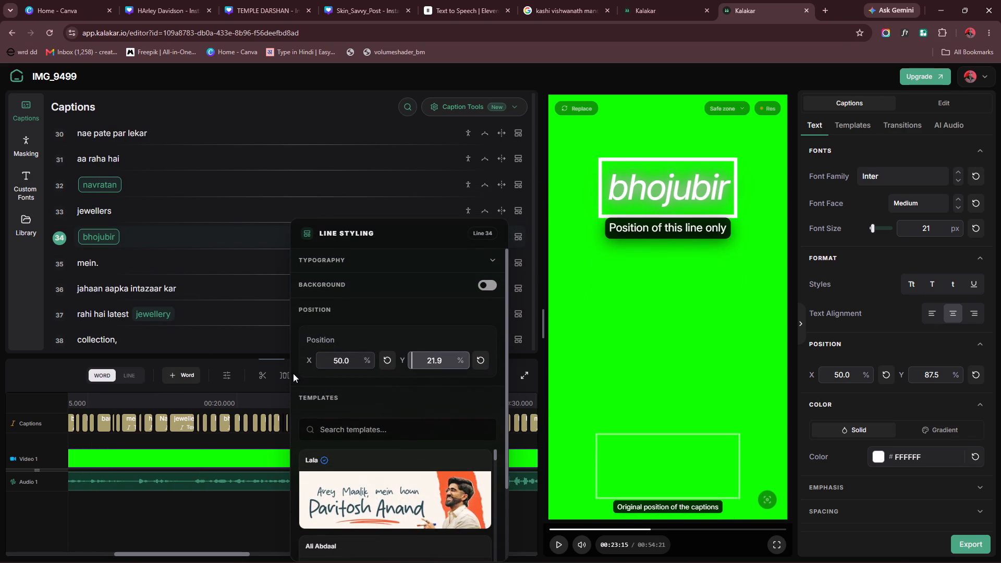
drag(293, 373, 286, 377)
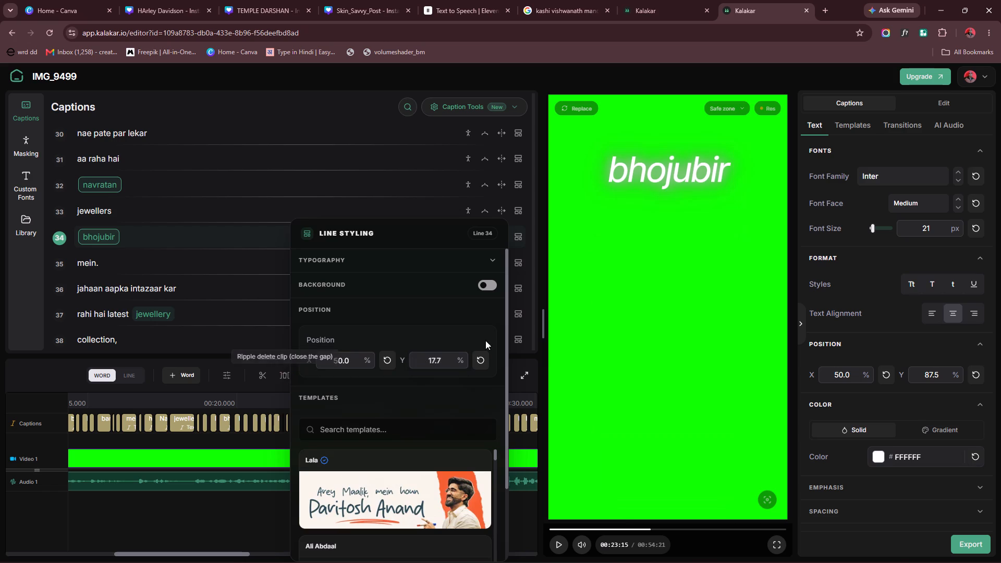
Correct the spelling of the caption word on line 34 to "Bhojubeer".
double_click(90, 237)
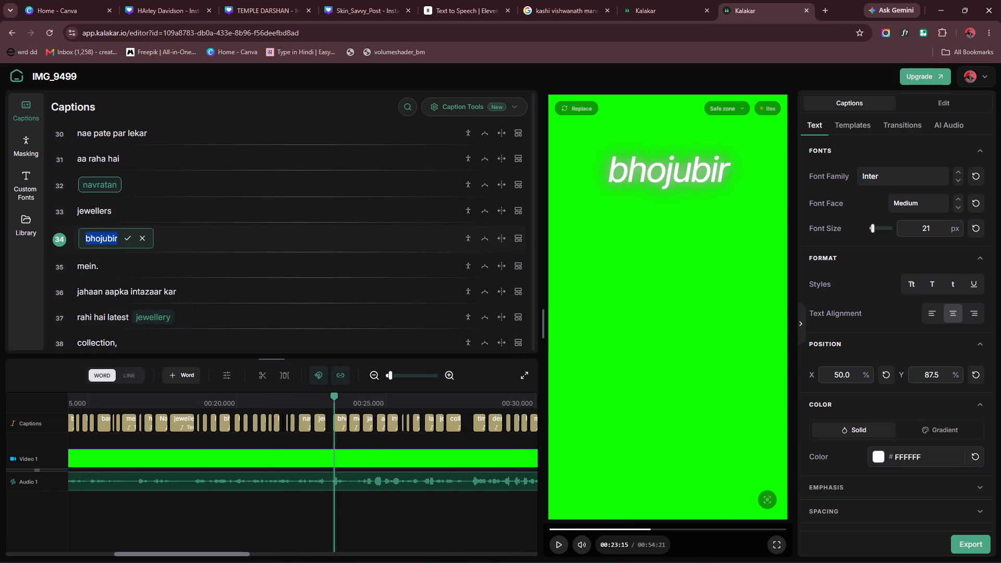
click(112, 239)
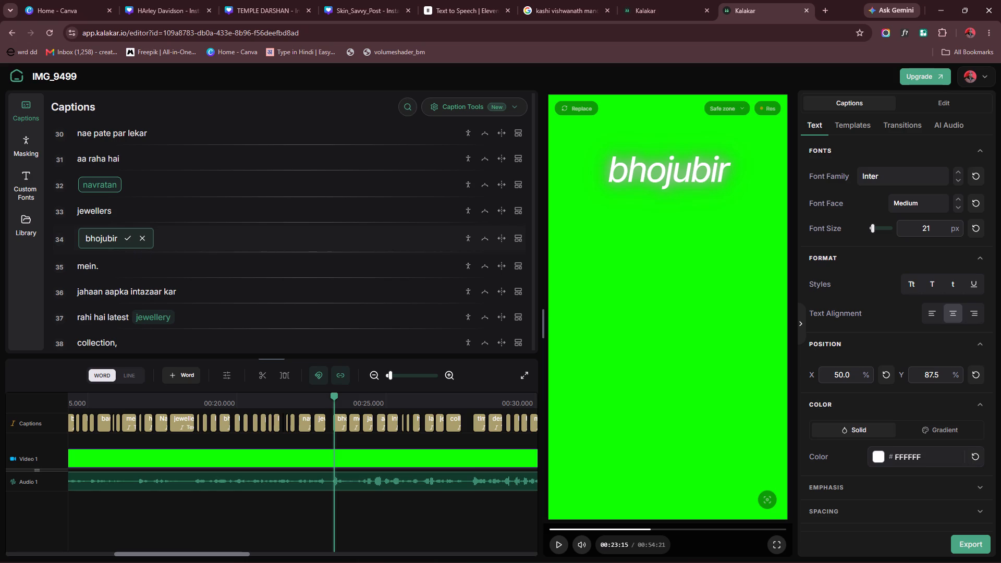
click(113, 238)
click(112, 239)
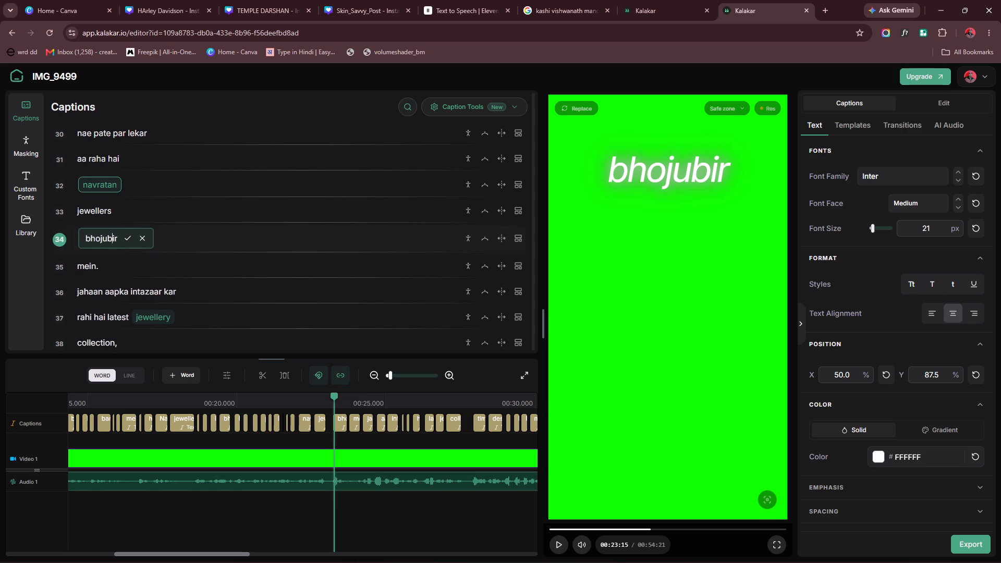
click(114, 238)
key(BackSpace)
text(eer)
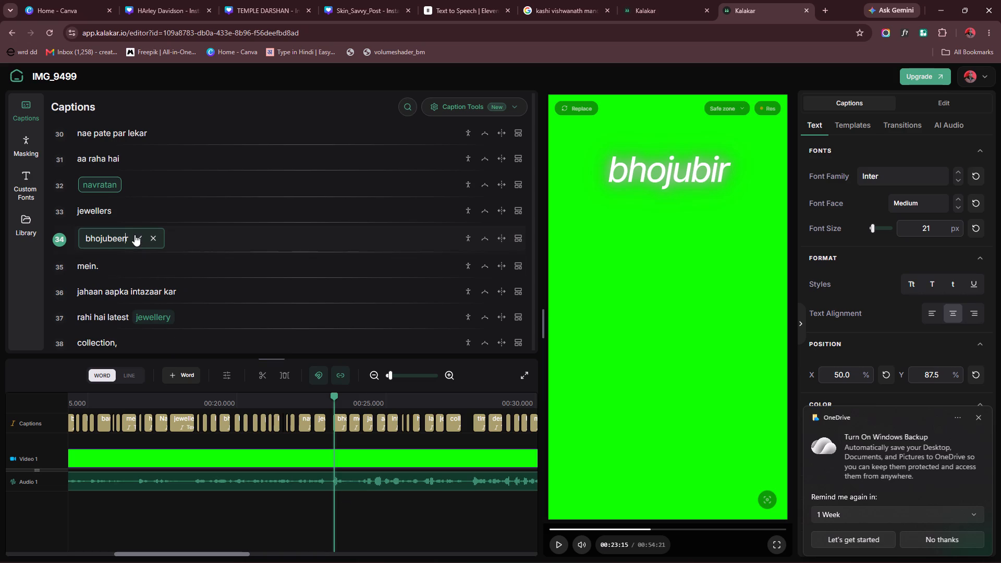
click(89, 242)
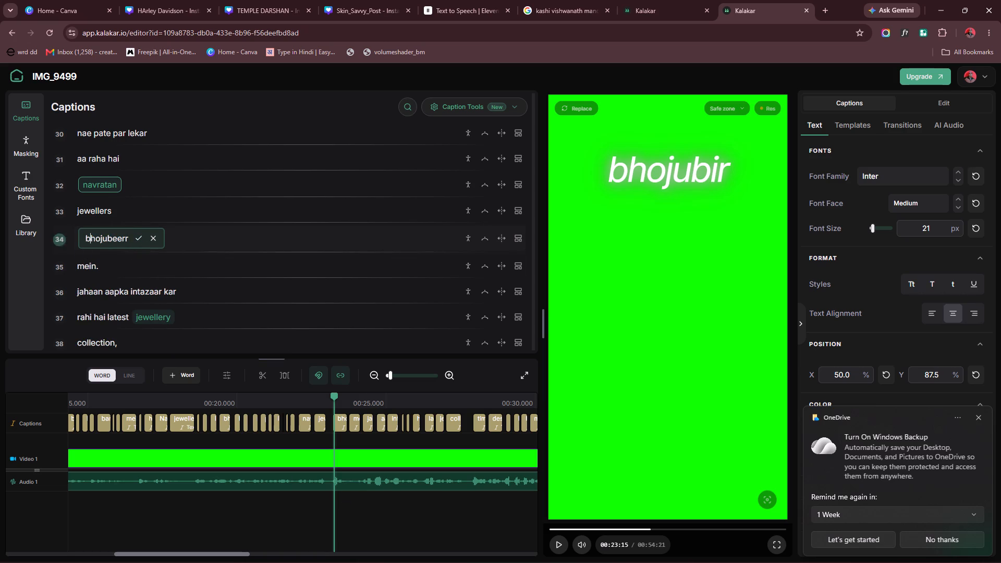
key(BackSpace)
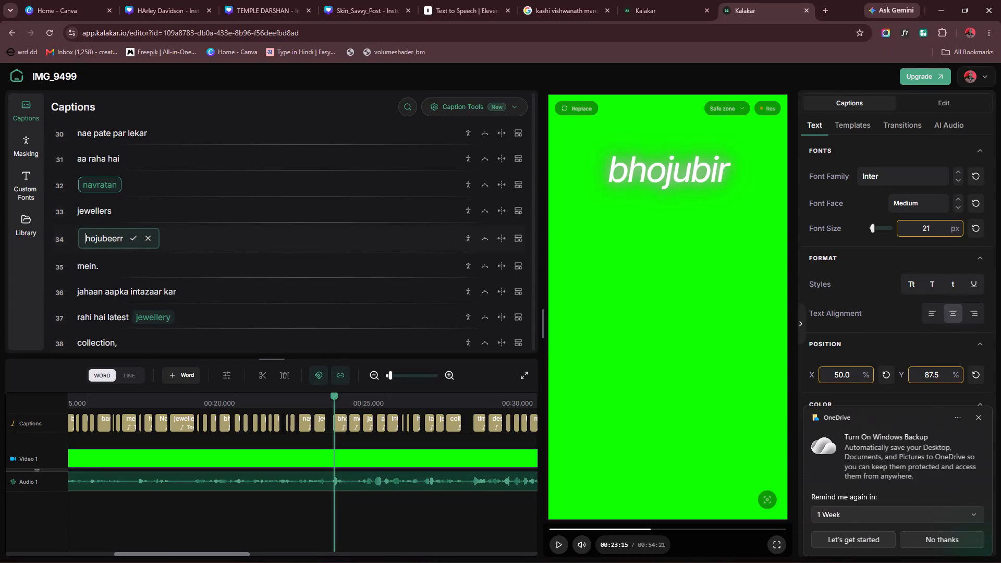
key(shift+b)
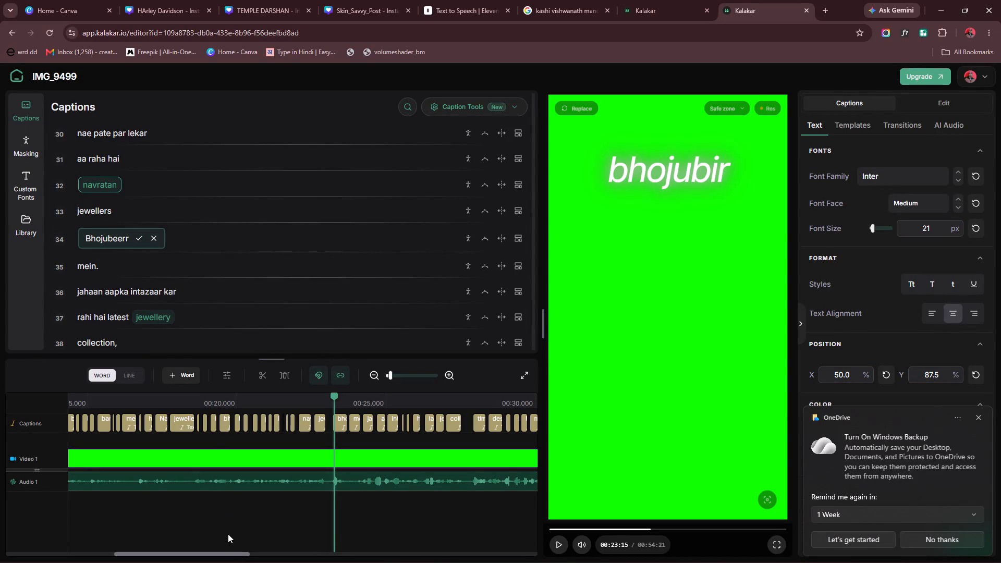
click(126, 237)
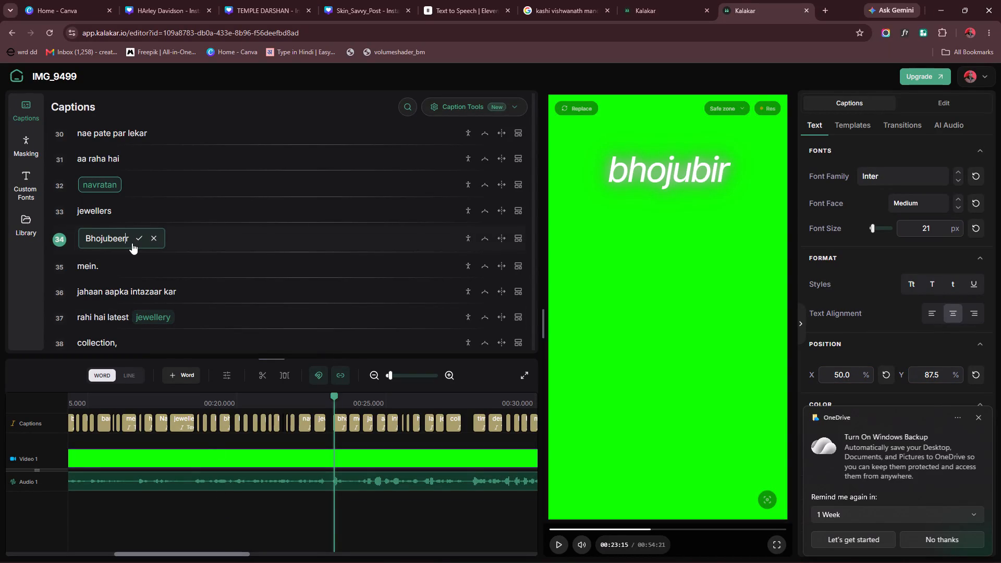
key(BackSpace)
click(134, 239)
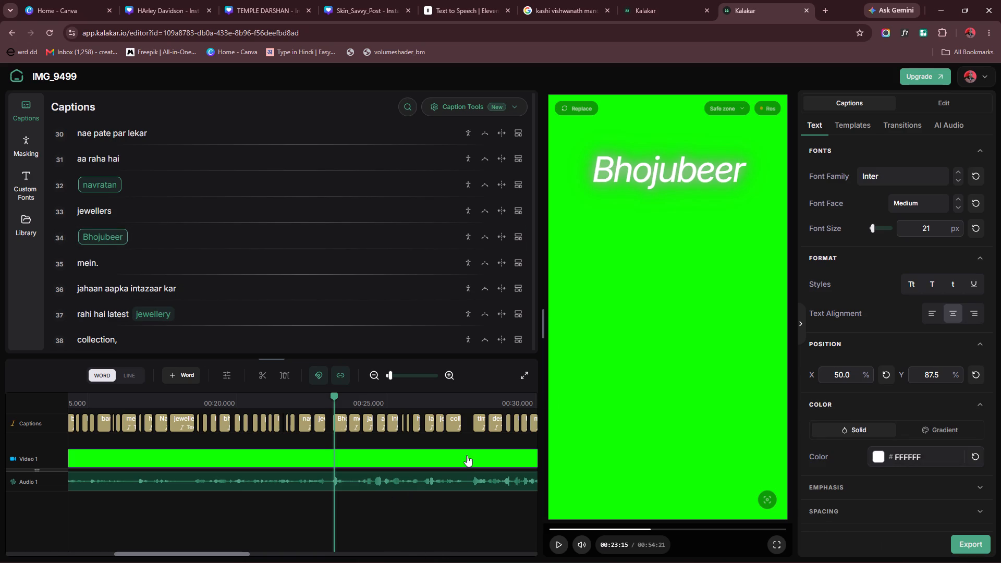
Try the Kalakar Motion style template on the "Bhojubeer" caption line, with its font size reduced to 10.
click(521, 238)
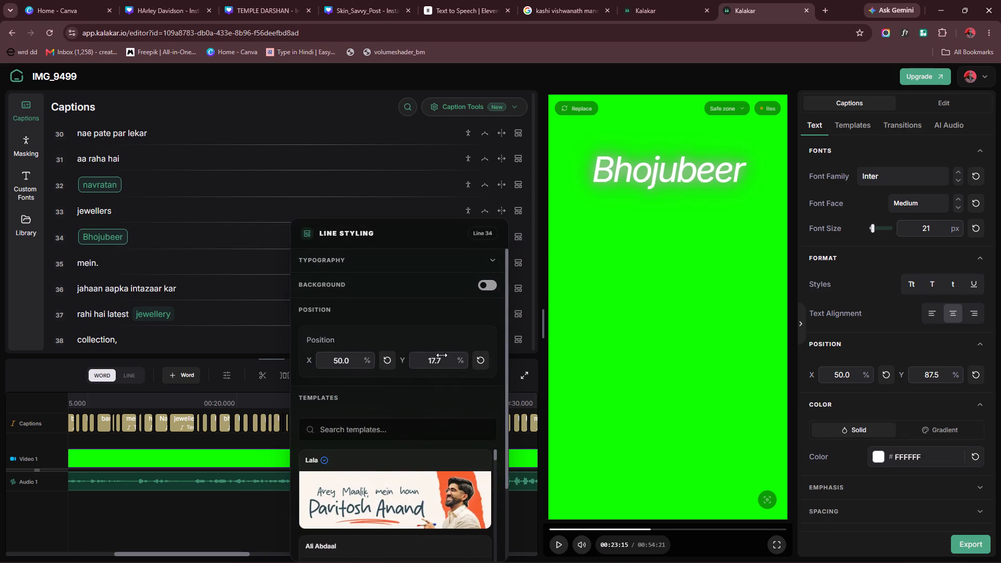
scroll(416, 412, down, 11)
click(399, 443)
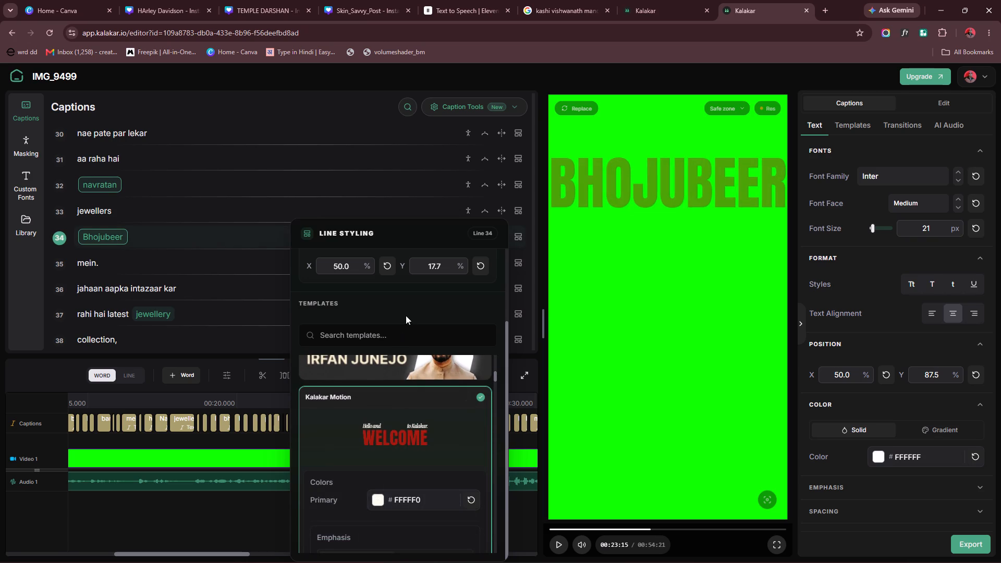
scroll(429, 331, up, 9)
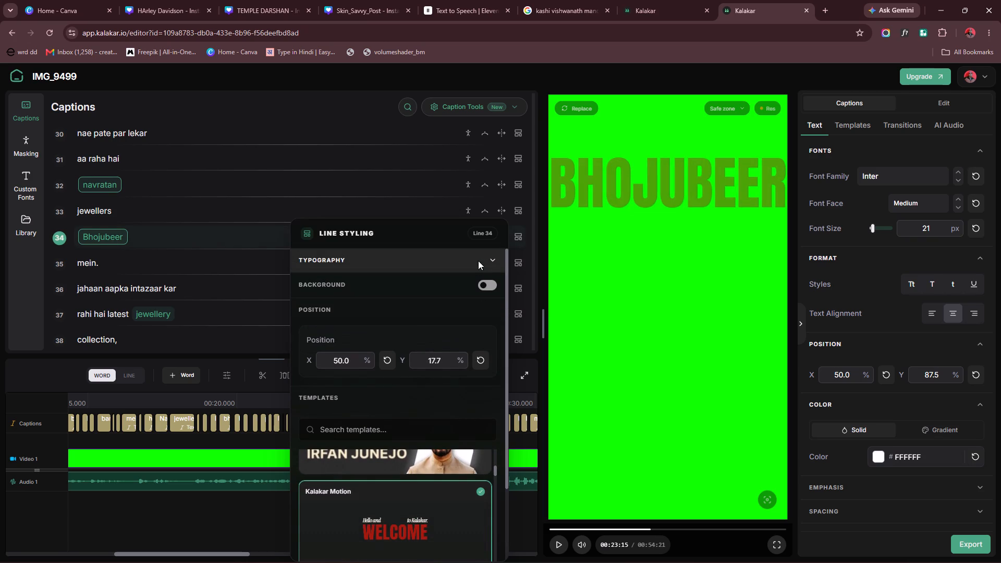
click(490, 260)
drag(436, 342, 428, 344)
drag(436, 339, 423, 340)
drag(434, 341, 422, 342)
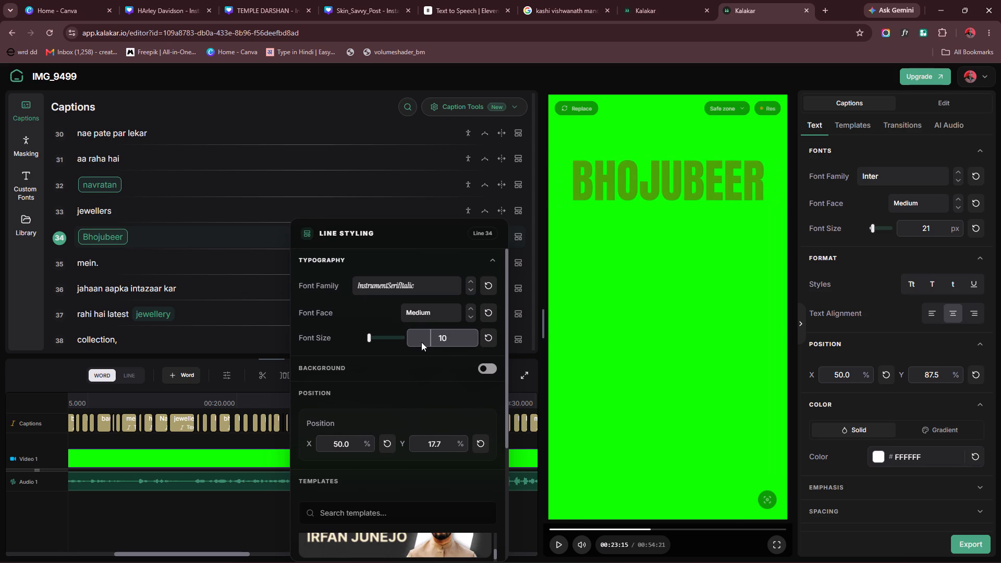
Apply the Mumbai style template to the "Bhojubeer" caption line.
scroll(326, 444, down, 4)
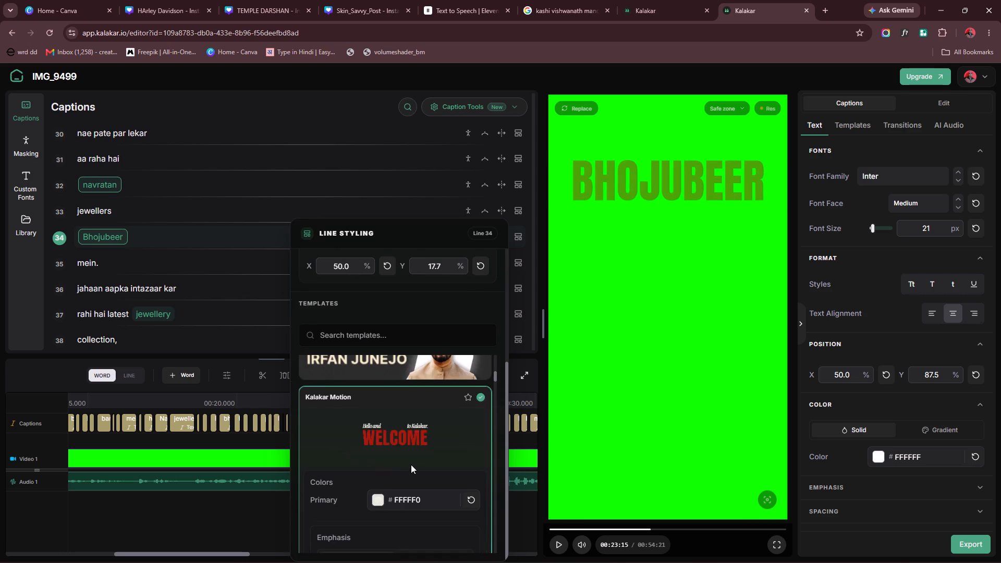
scroll(401, 449, down, 17)
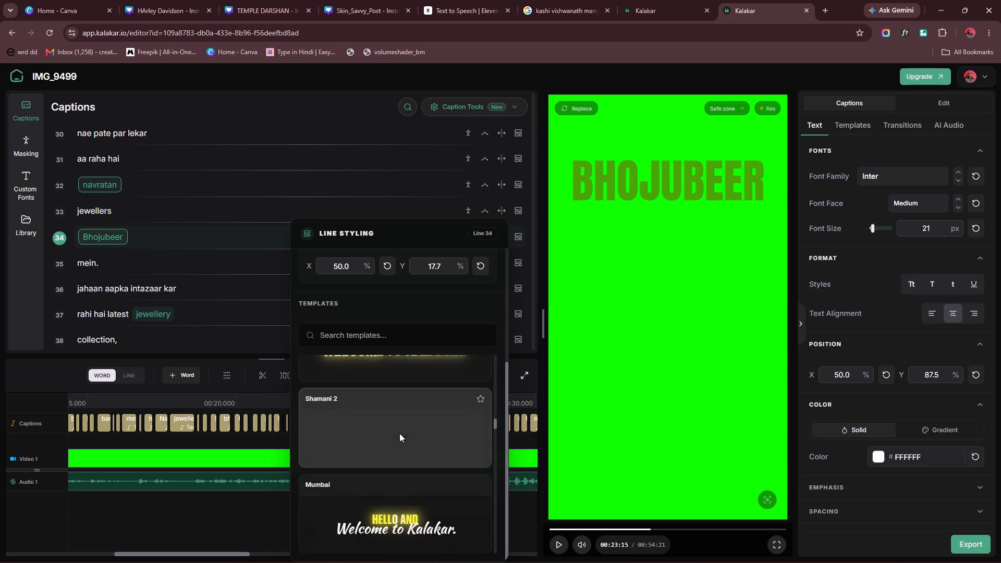
click(404, 518)
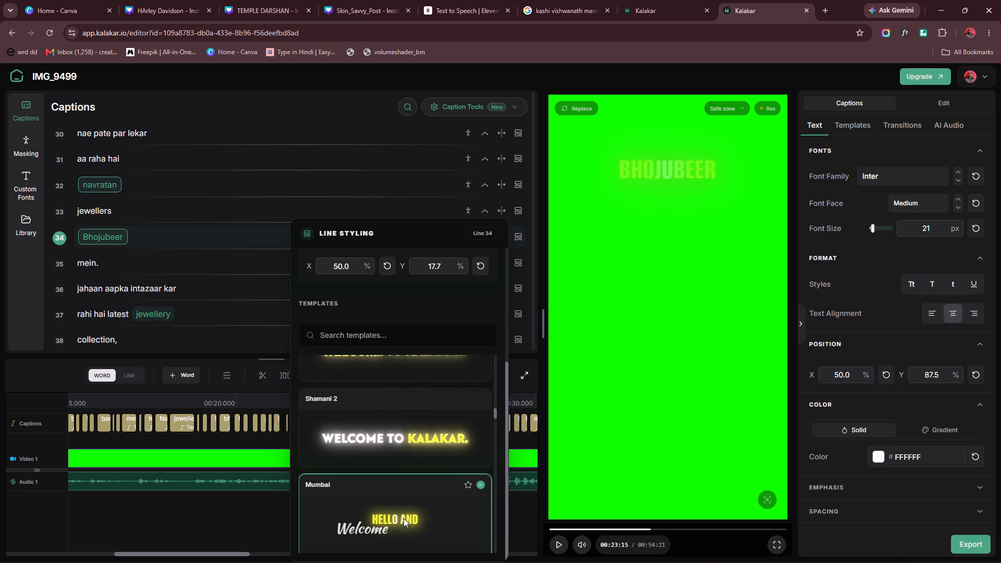
Enlarge the font size of the "Bhojubeer" caption line above 30 so the word spans most of the frame's width.
scroll(374, 410, up, 9)
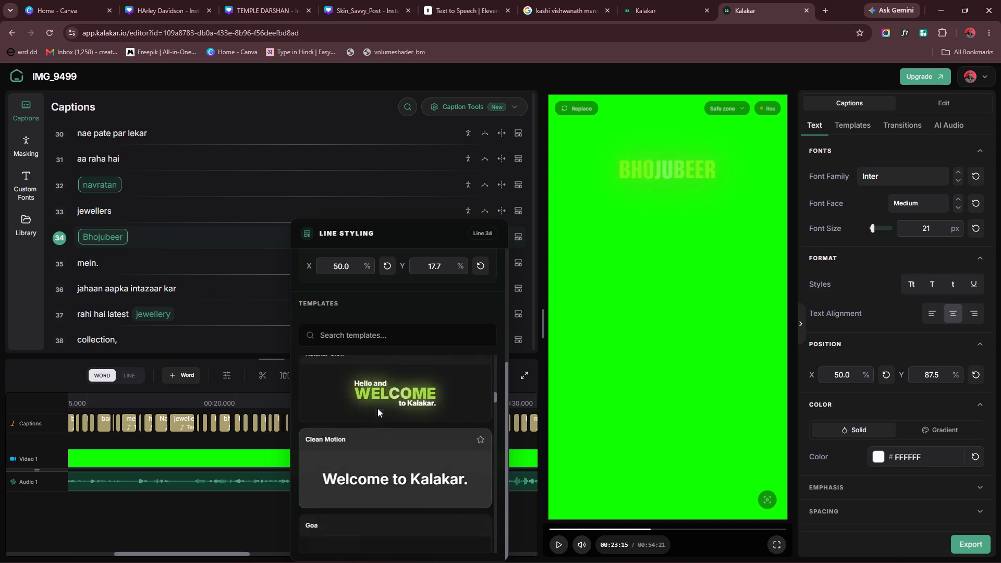
scroll(377, 408, up, 16)
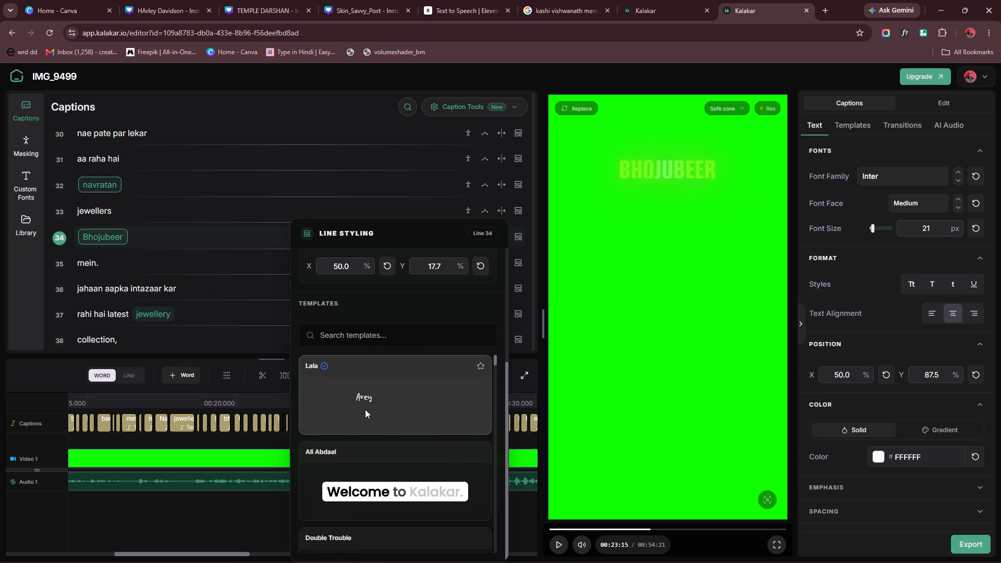
scroll(472, 324, up, 9)
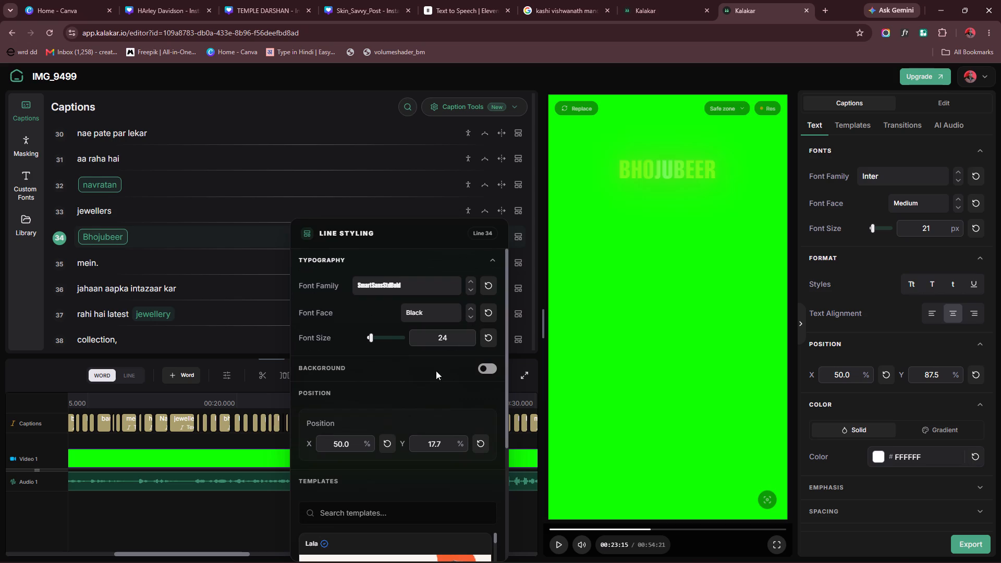
drag(441, 341, 458, 346)
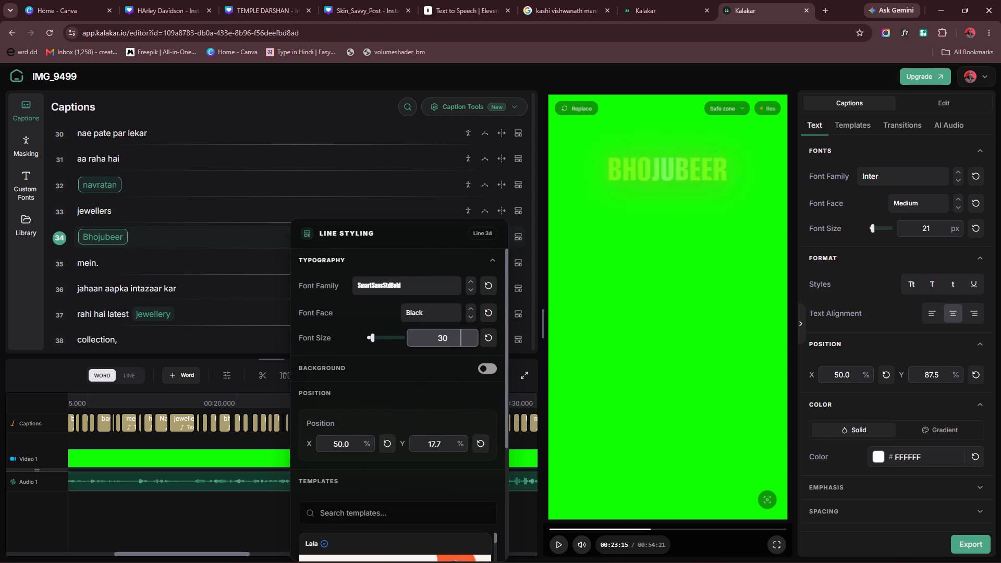
drag(458, 346, 475, 349)
click(238, 523)
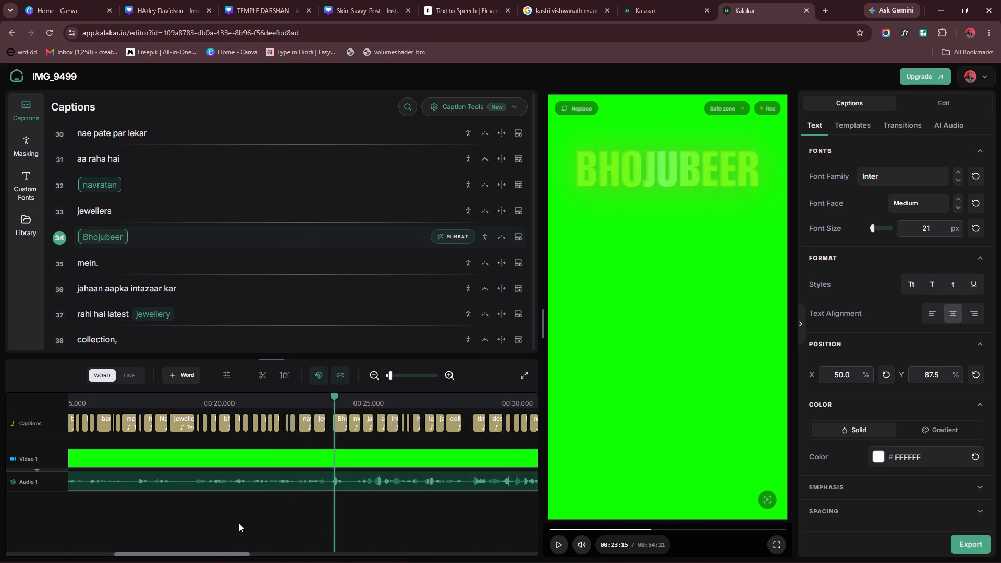
Split the caption line "jahaan aapka intazaar kar" at "aapka" into "jahaan", "aapka" and "intazaar kar".
key(space)
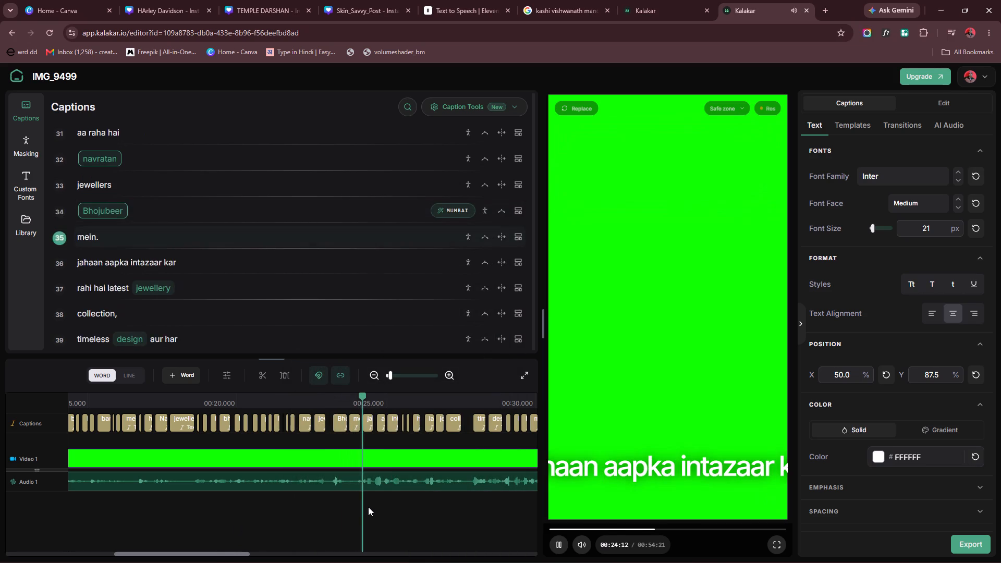
key(space)
click(135, 238)
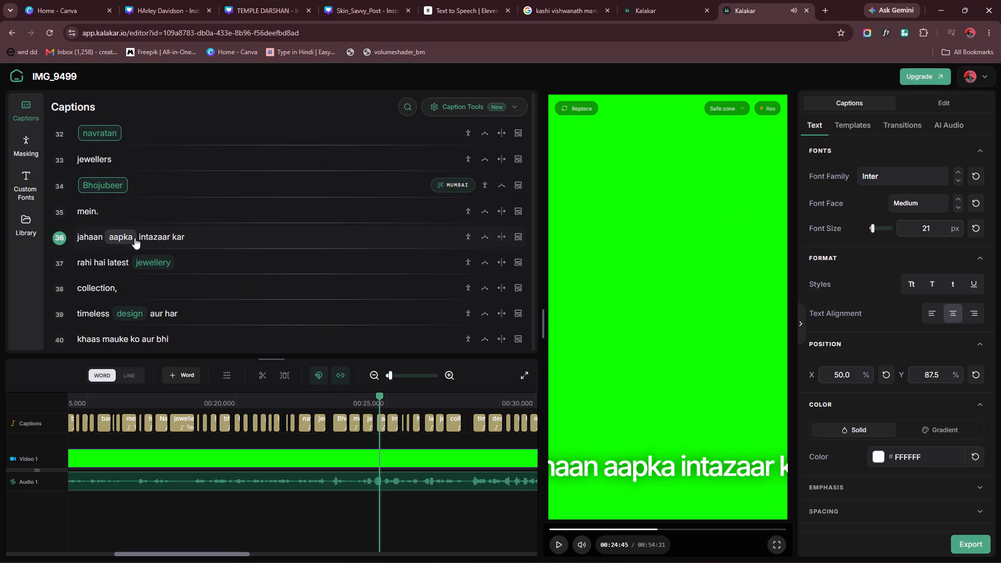
click(520, 239)
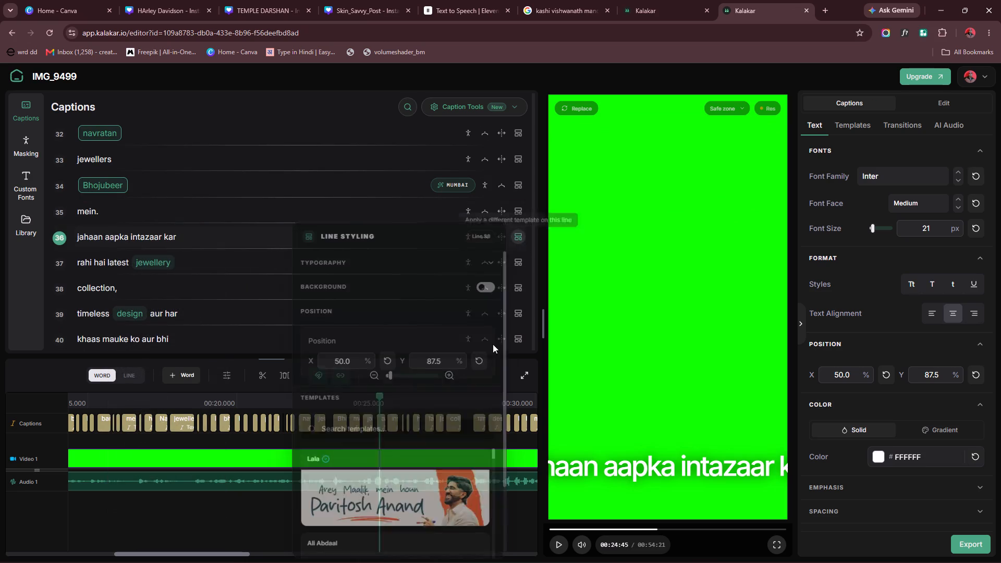
click(188, 241)
right_click(187, 240)
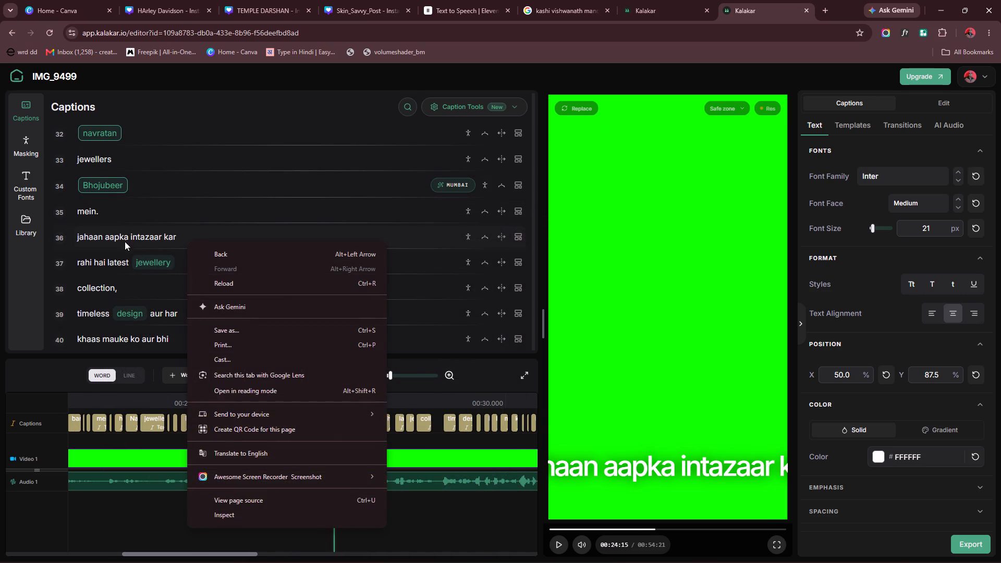
right_click(124, 239)
click(118, 239)
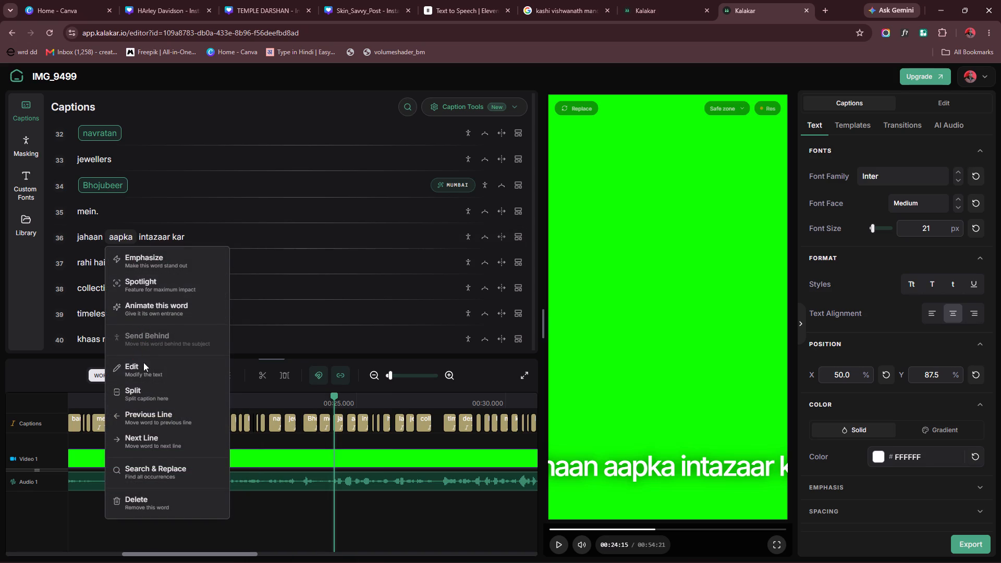
click(142, 390)
Split the caption line "rahi hai latest jewellery" at "latest" into "rahi hai", "latest" and "jewellery".
key(space)
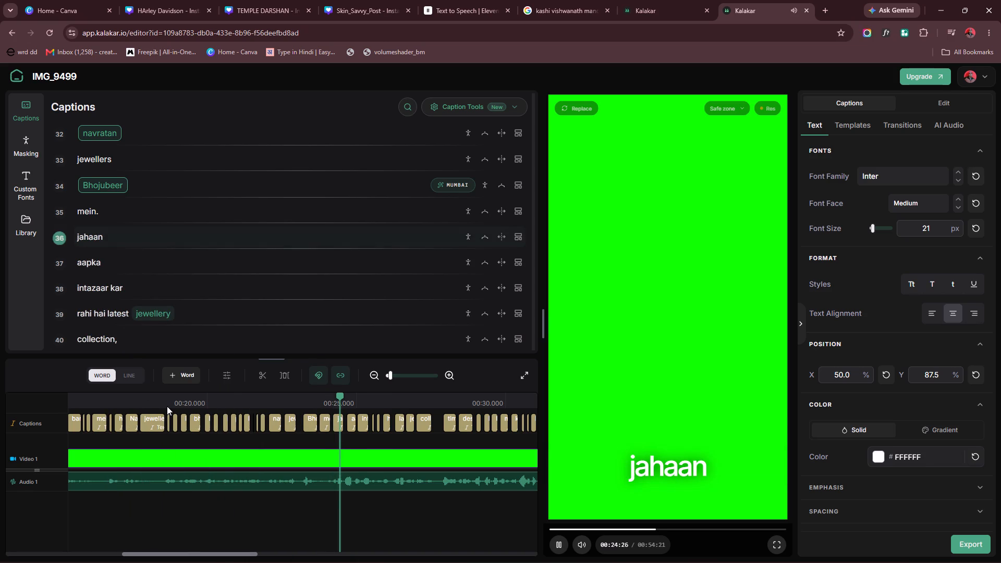
key(space)
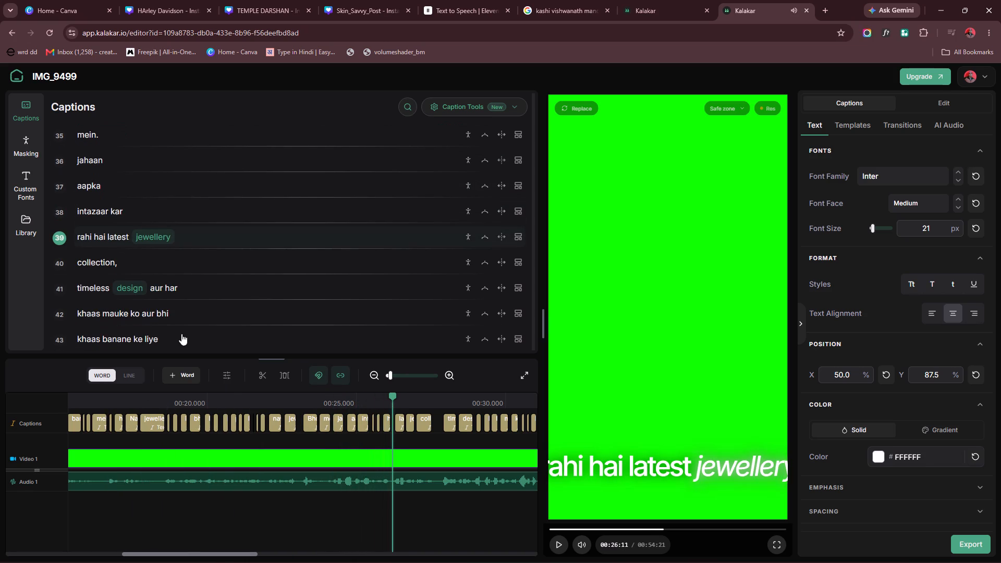
right_click(136, 238)
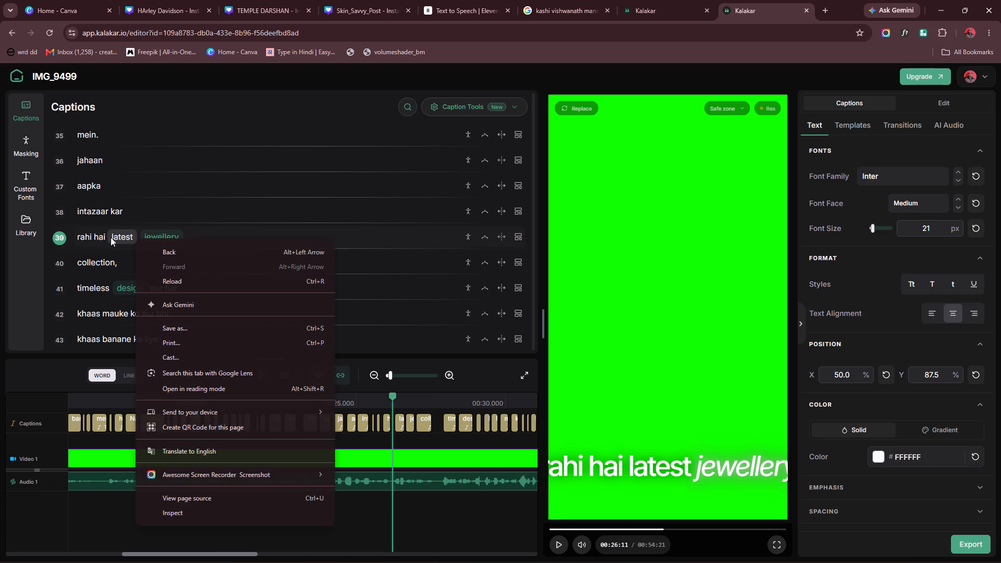
click(111, 237)
right_click(112, 237)
click(112, 237)
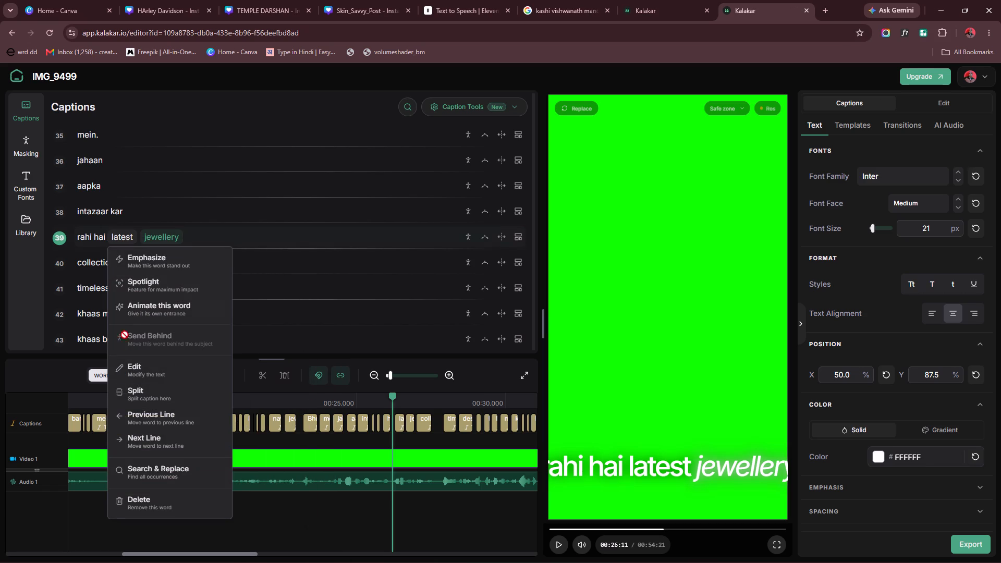
click(148, 397)
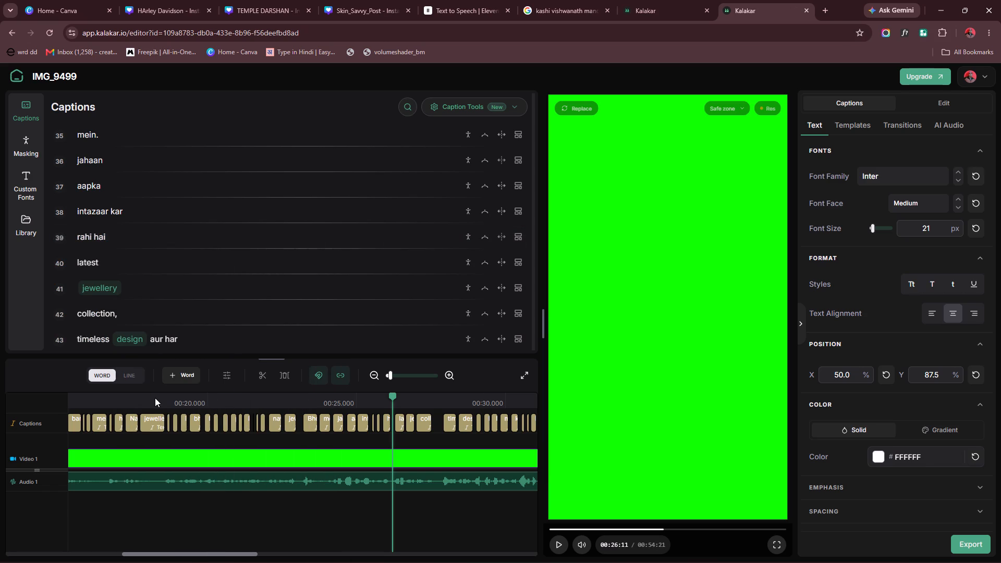
Move the "jewellery" caption on line 41 near the top of the frame, with its Y position at 17.7%.
key(space)
key(space)
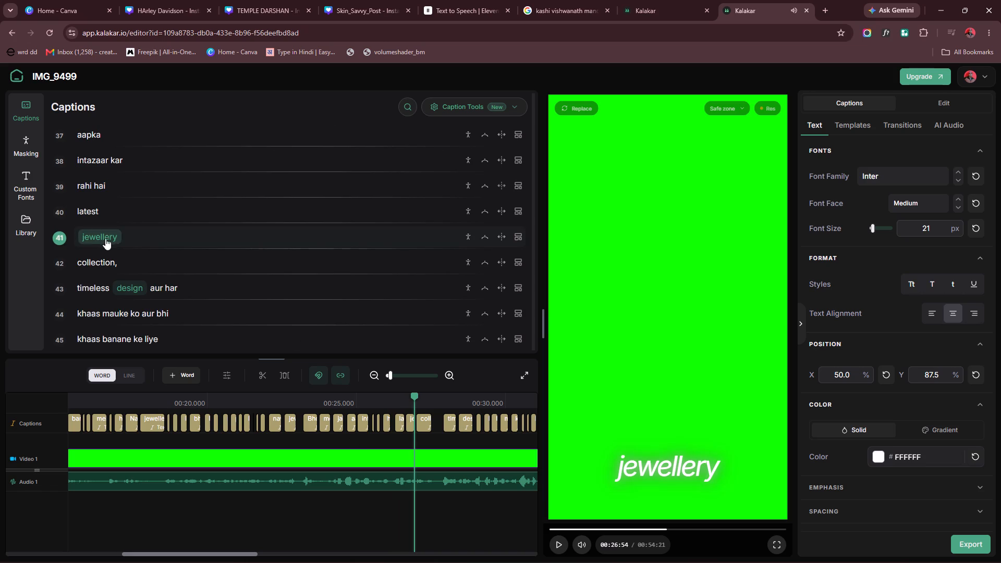
click(520, 236)
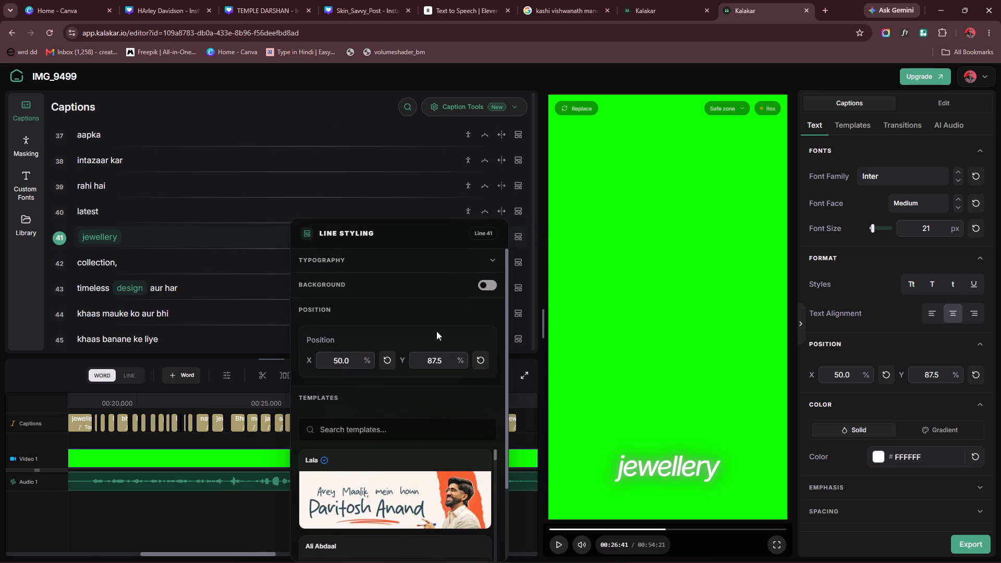
drag(435, 361, 278, 362)
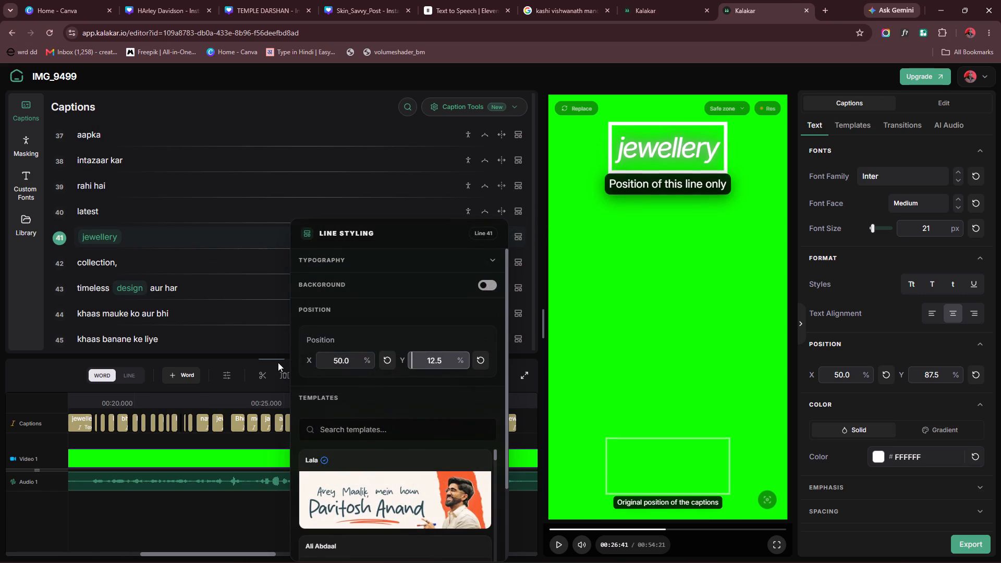
drag(278, 362, 283, 360)
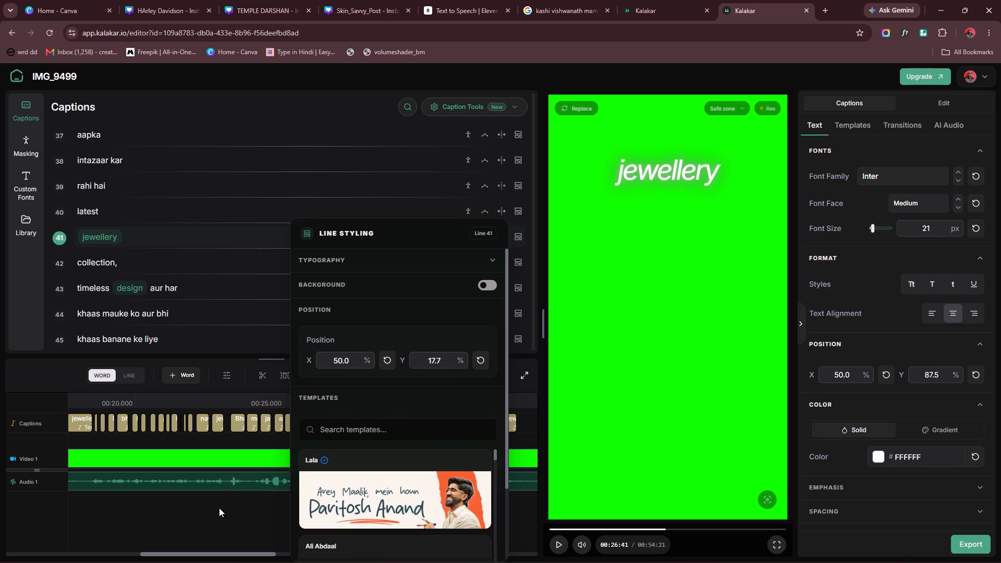
click(219, 508)
Split the caption line "timeless design aur har" at "design" into "timeless", "design" and "aur har".
key(space)
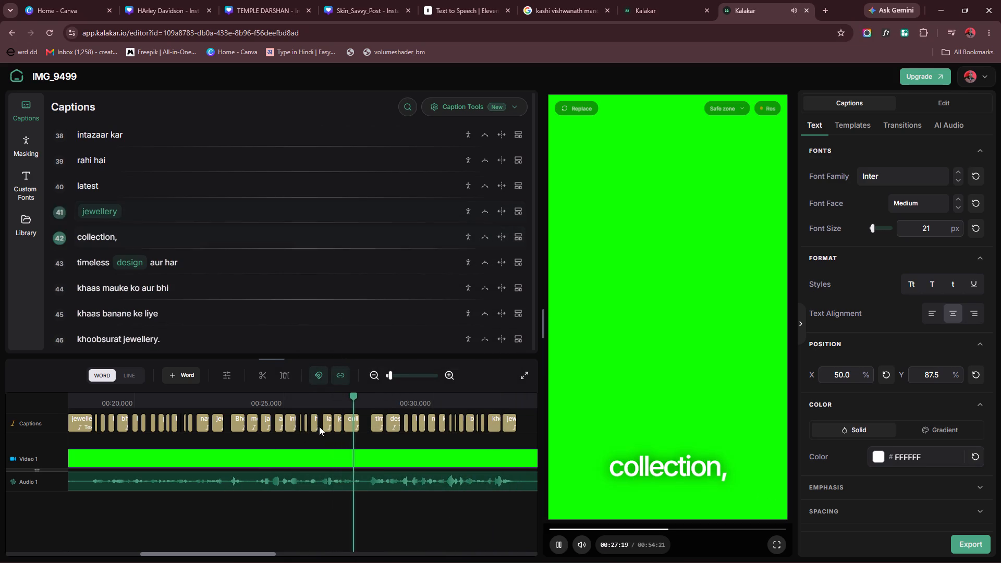
key(space)
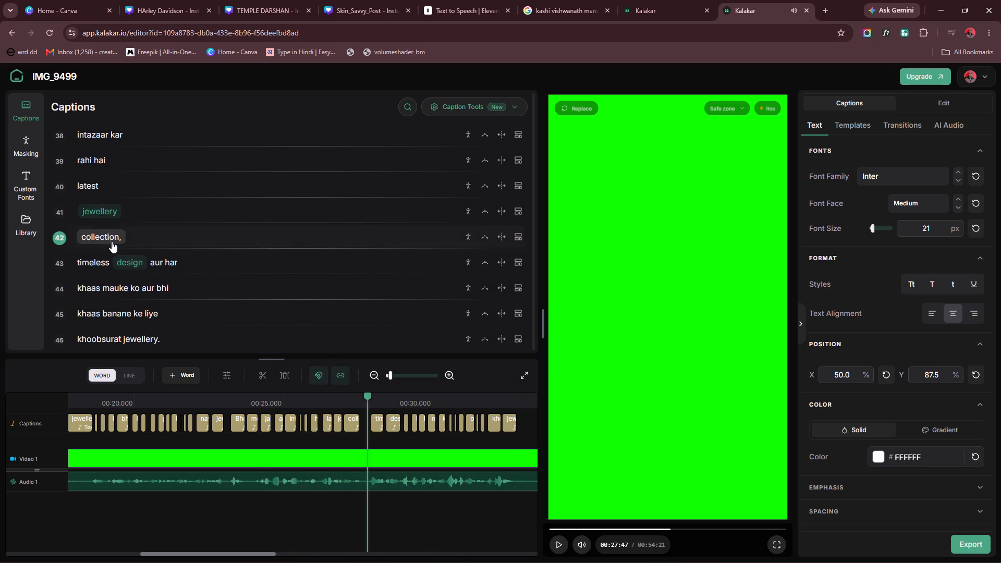
key(space)
key(space)
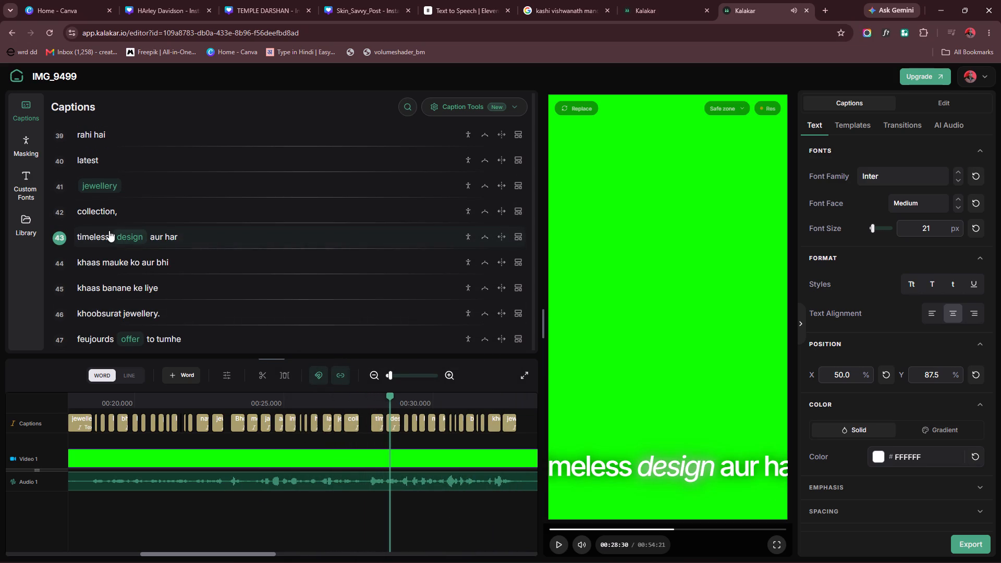
click(118, 238)
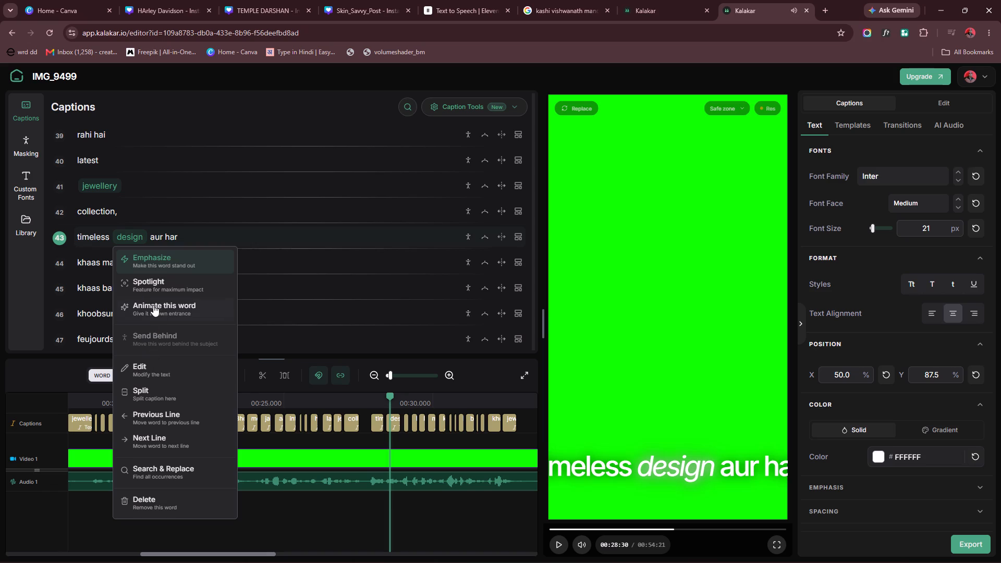
click(161, 399)
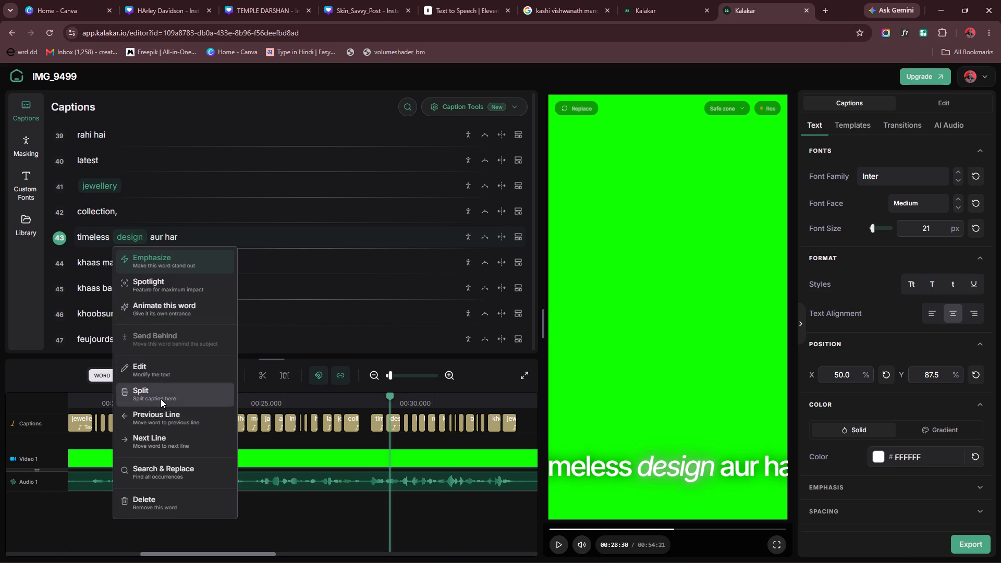
Split the caption line "khaas mauke ko aur bhi" at "mauke" into "khaas", "mauke" and "ko aur bhi".
key(space)
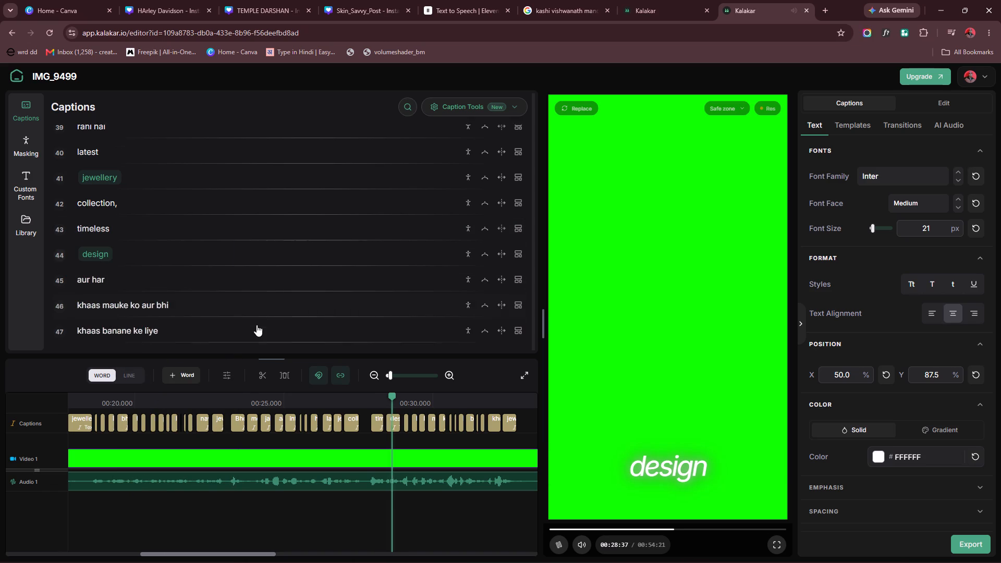
key(space)
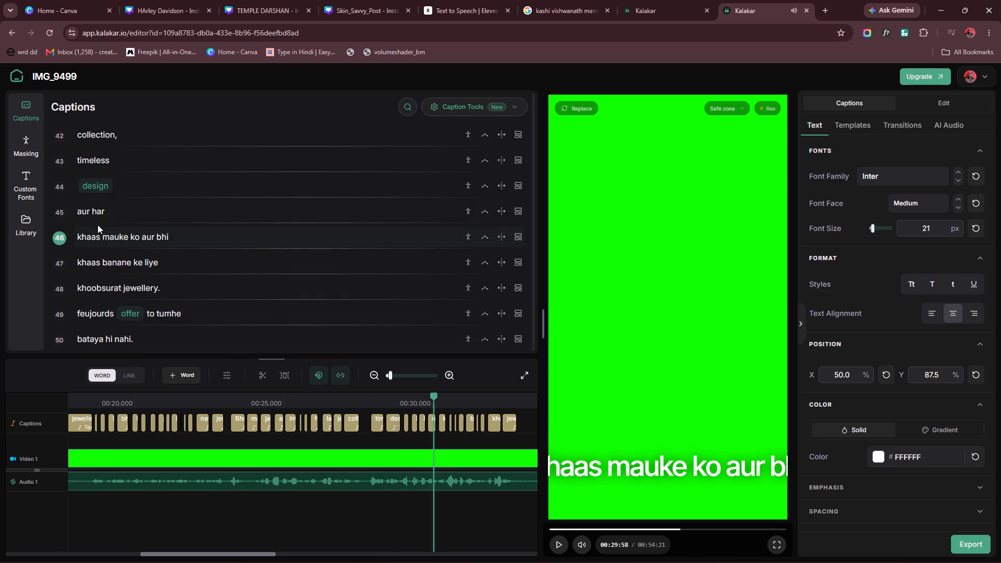
click(127, 239)
right_click(127, 239)
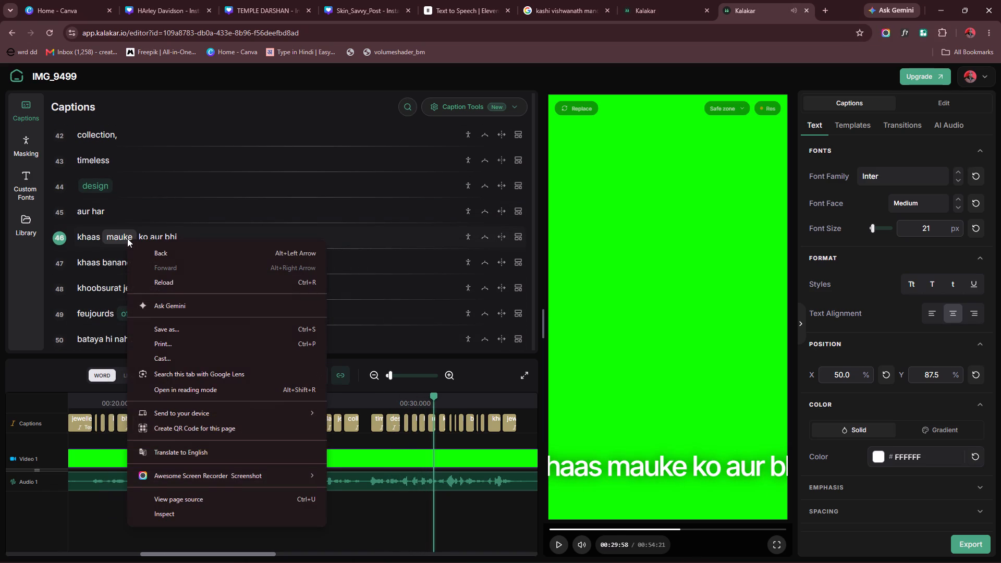
right_click(123, 237)
click(123, 237)
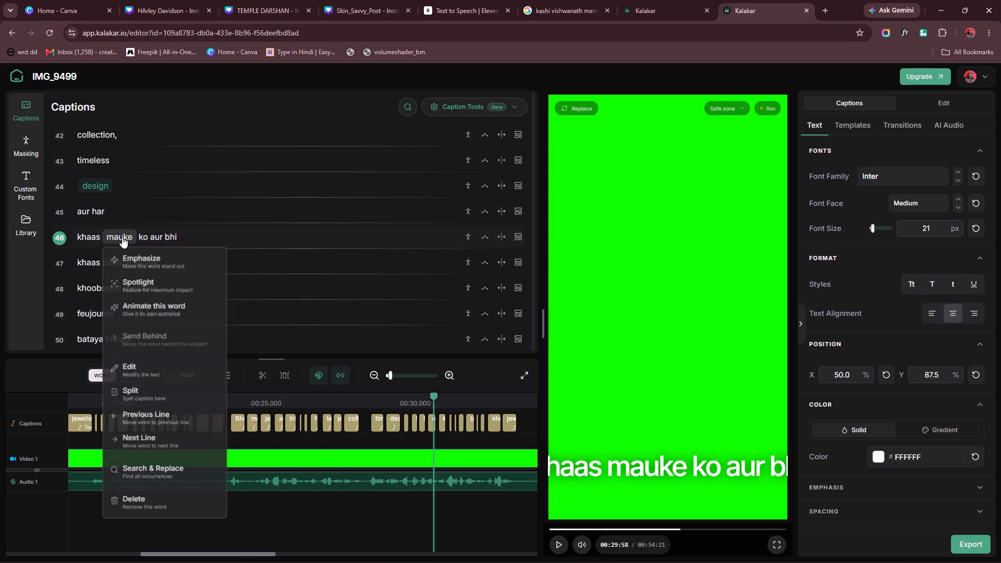
click(152, 399)
Reduce the font size of the "khaas banane ke liye" caption line so it fits within the frame with side margins.
key(space)
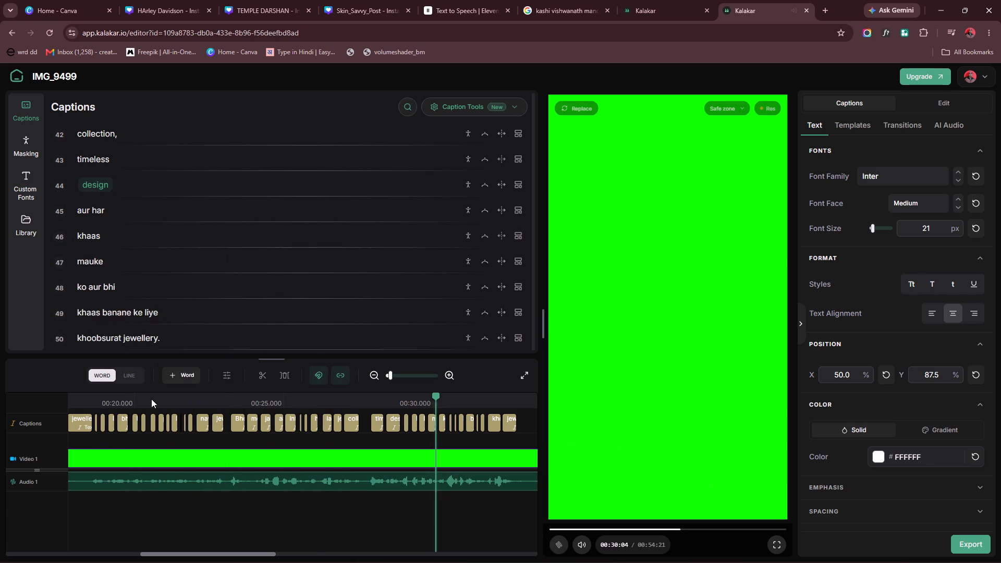
key(space)
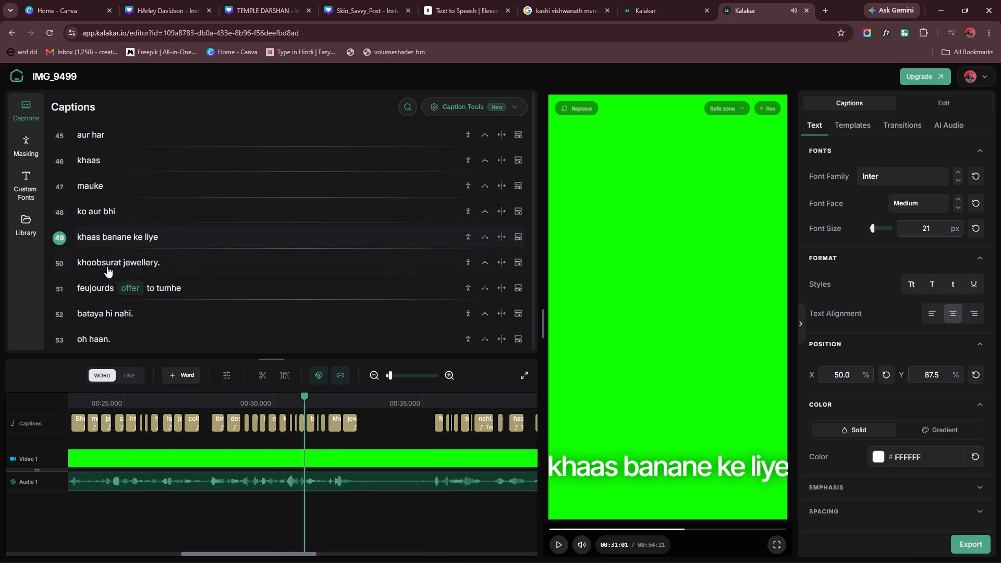
click(516, 235)
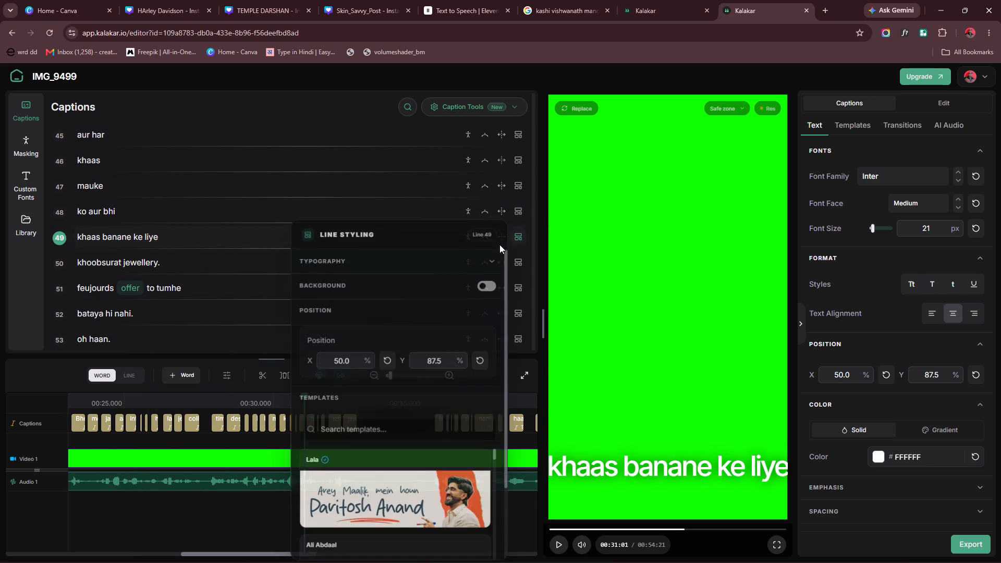
scroll(431, 289, up, 3)
click(485, 259)
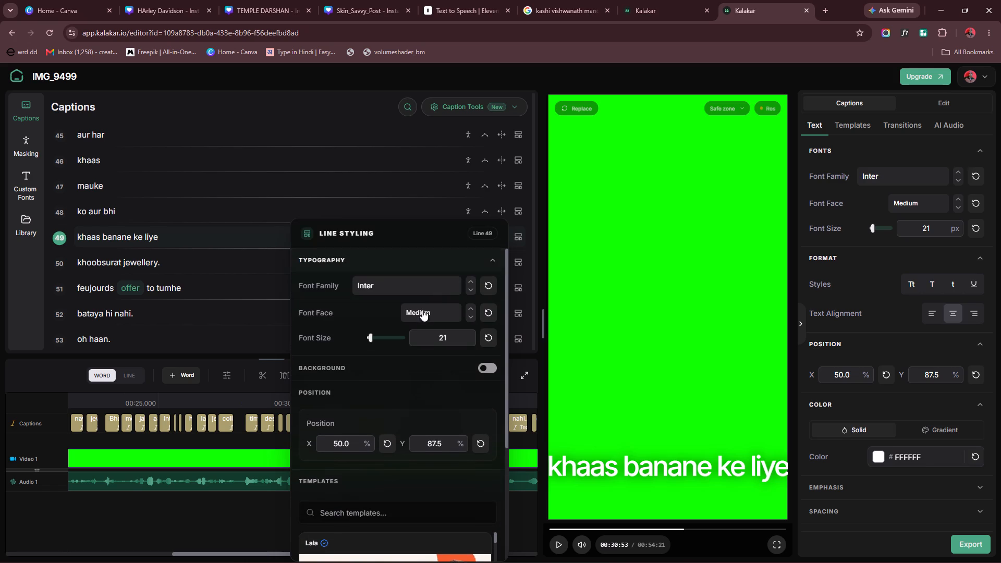
drag(442, 341, 428, 345)
click(178, 517)
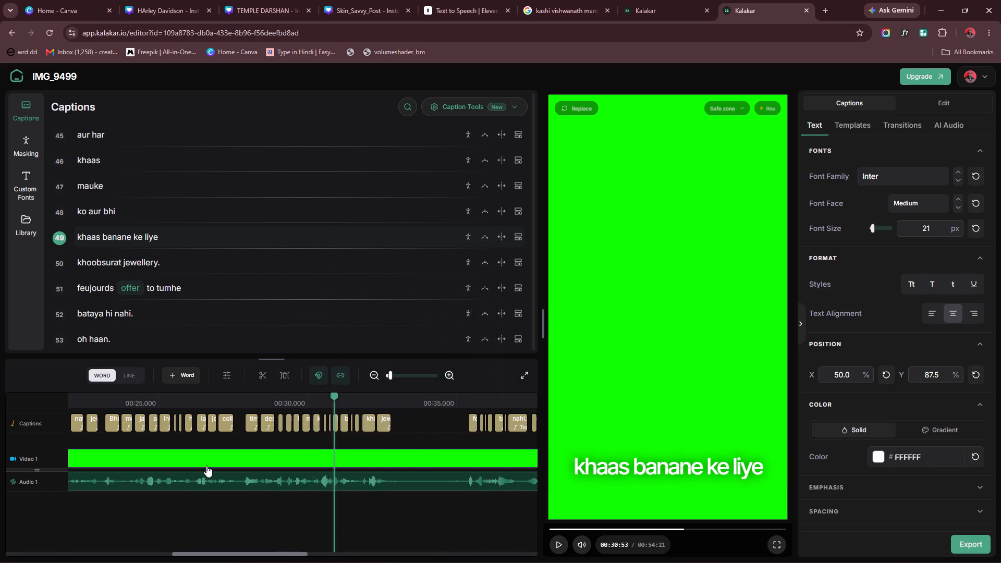
Set the font size of the "khoobsurat jewellery." caption line to 17.
key(space)
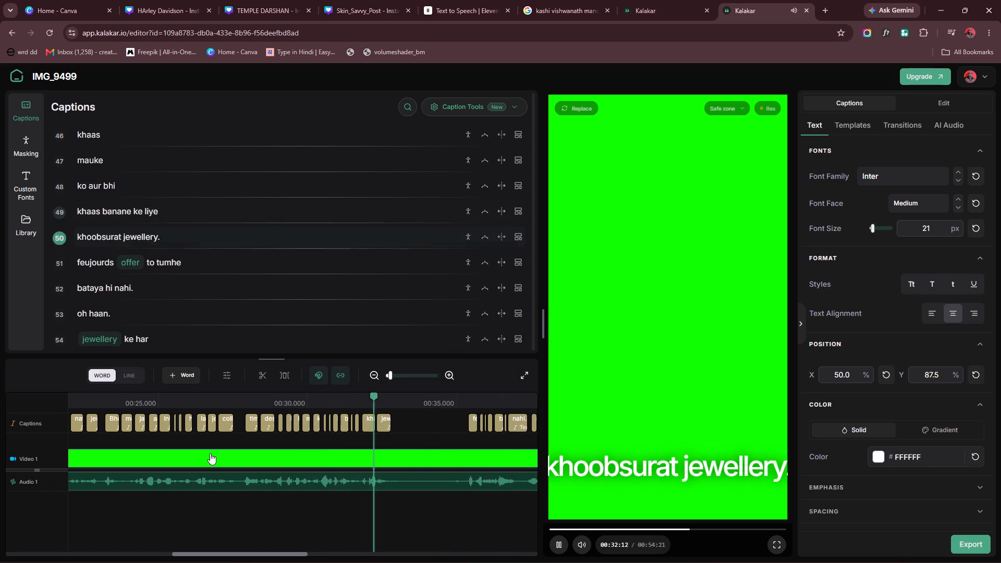
key(space)
click(516, 236)
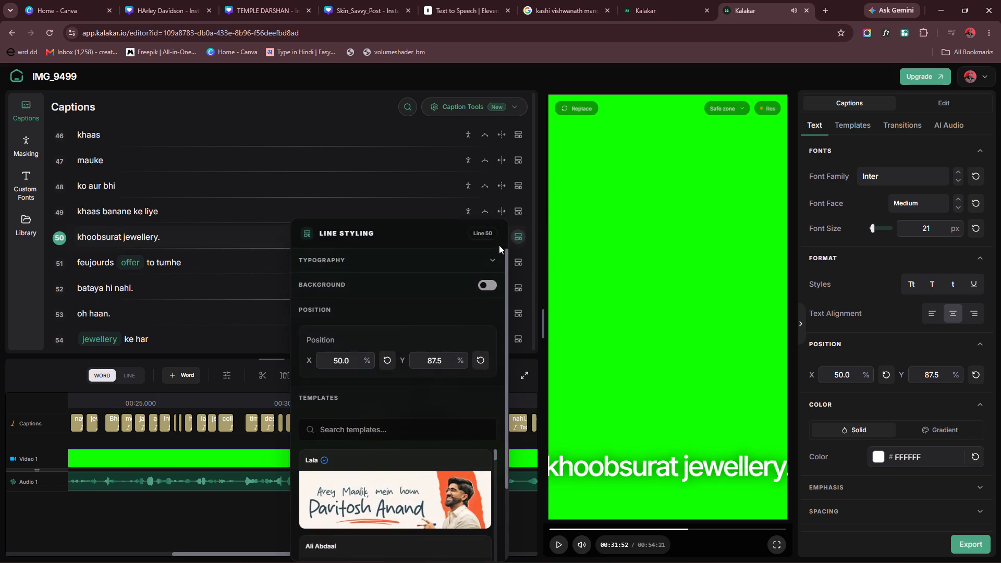
click(459, 266)
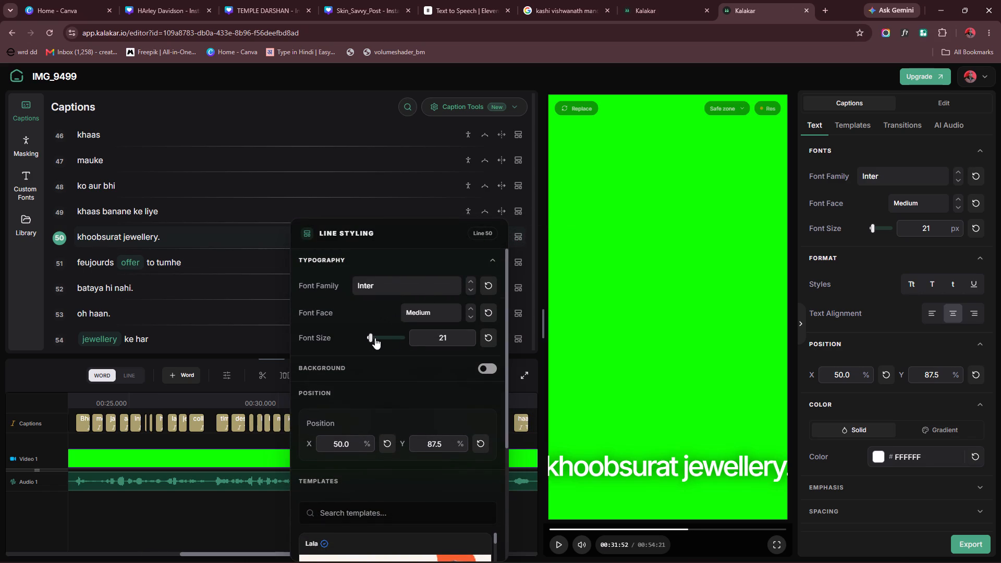
drag(427, 335, 416, 339)
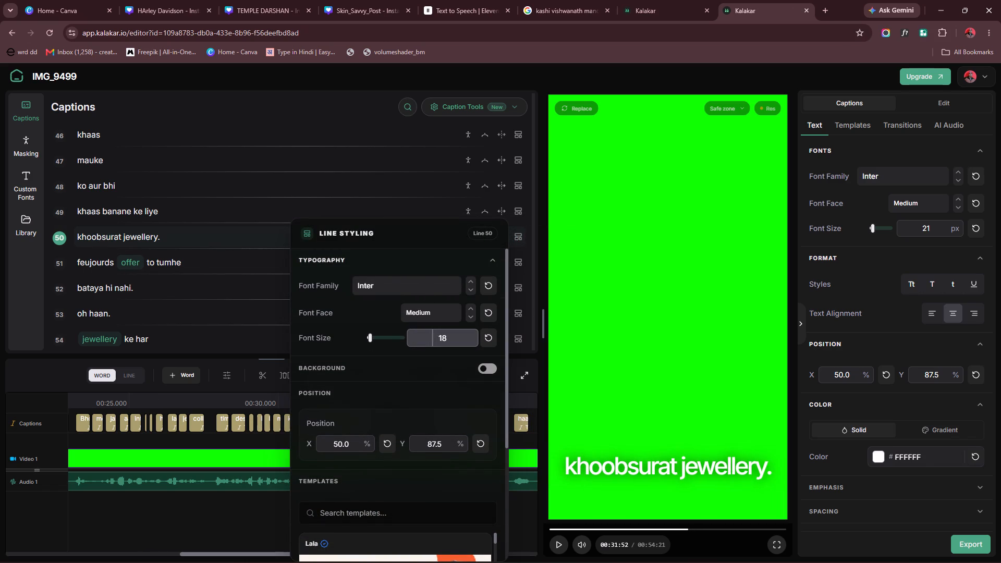
drag(416, 339, 414, 339)
click(245, 511)
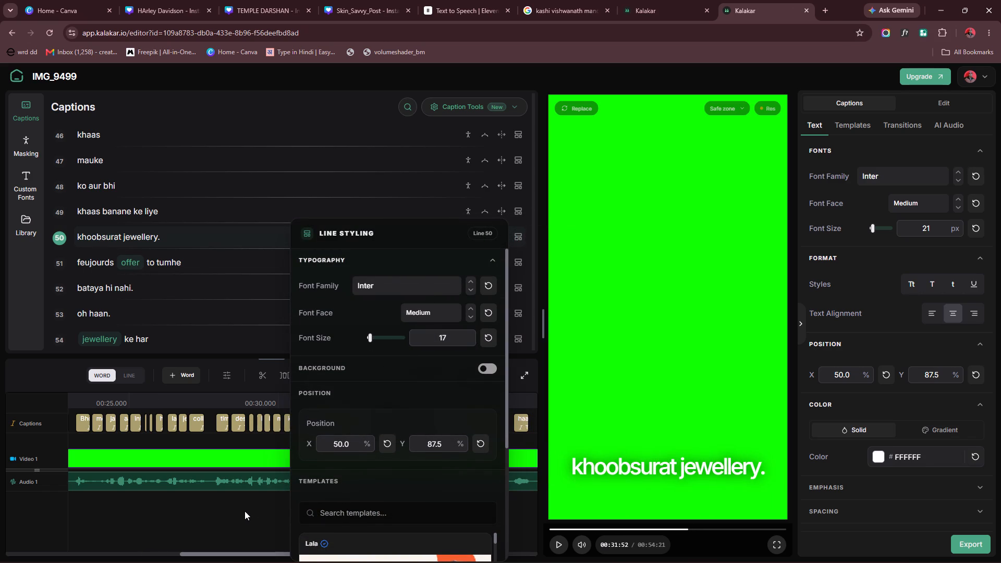
Play on to the "feujourds offer to tumhe" caption line and replace the word "feujourds" with "Festive".
key(space)
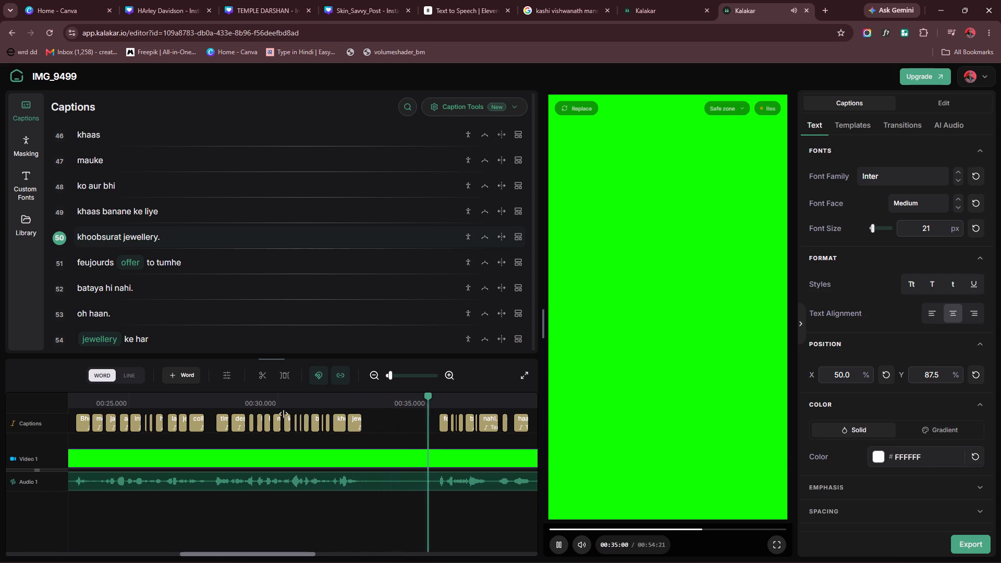
key(space)
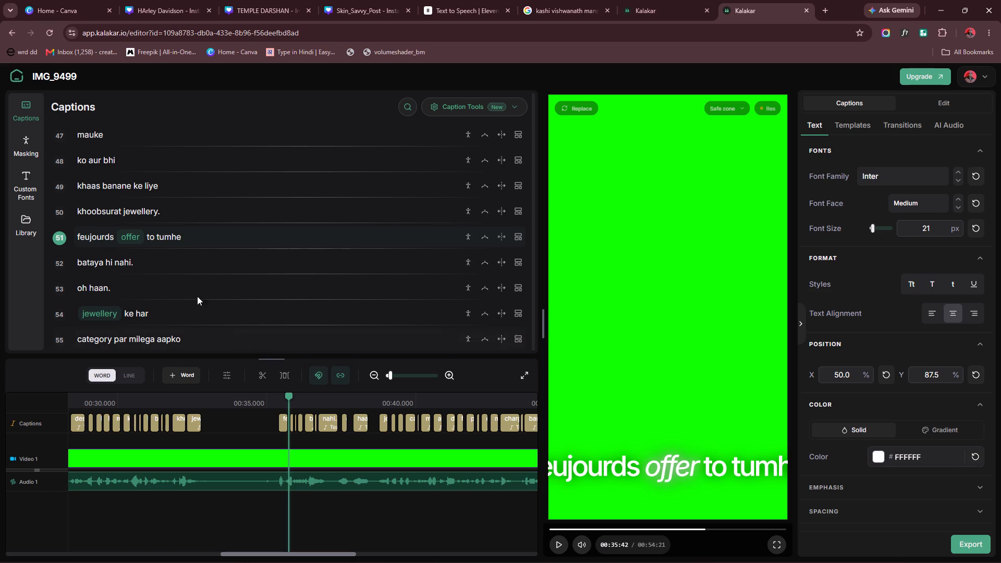
click(516, 235)
double_click(115, 236)
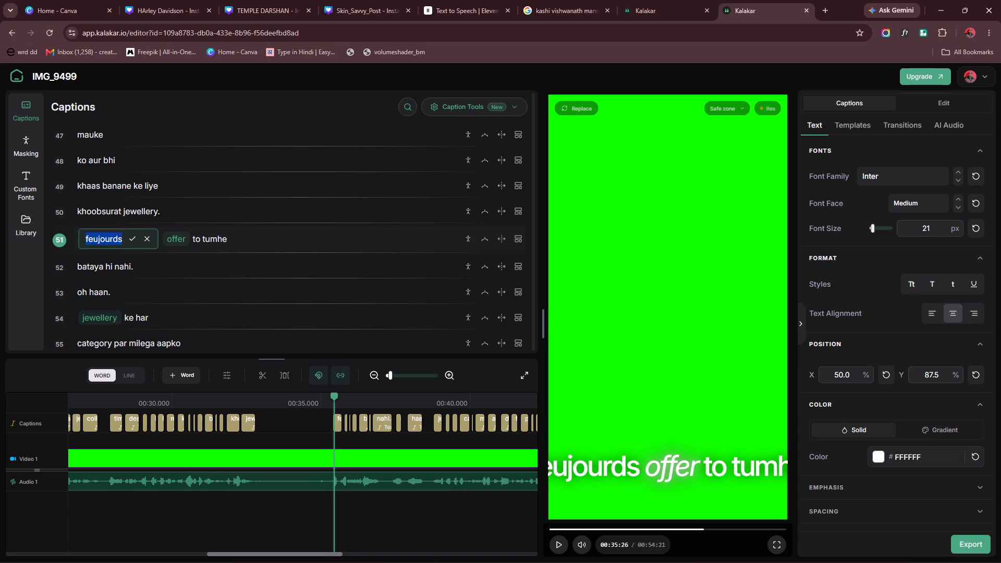
key(equal)
key(equal)
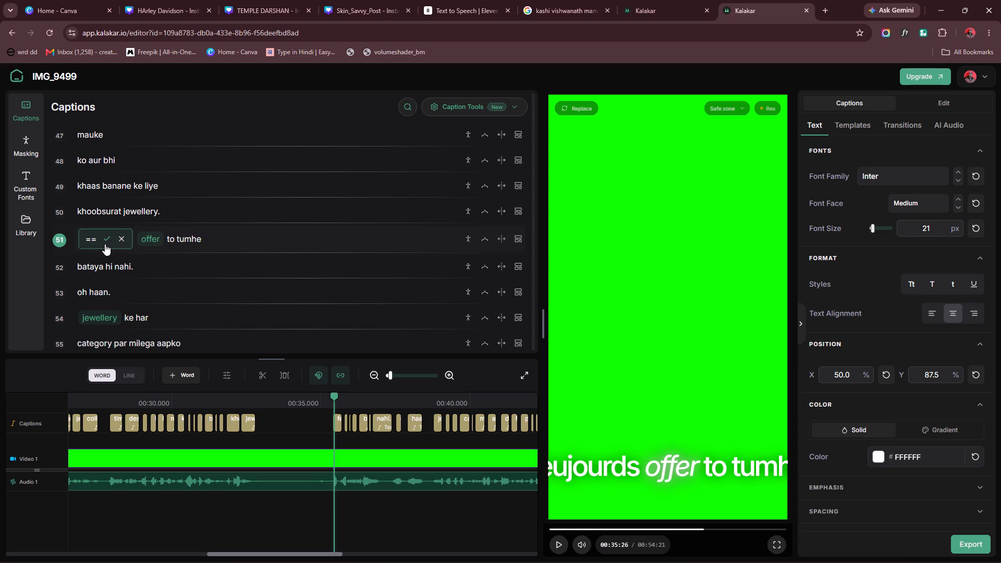
key(BackSpace)
key(BackSpace)
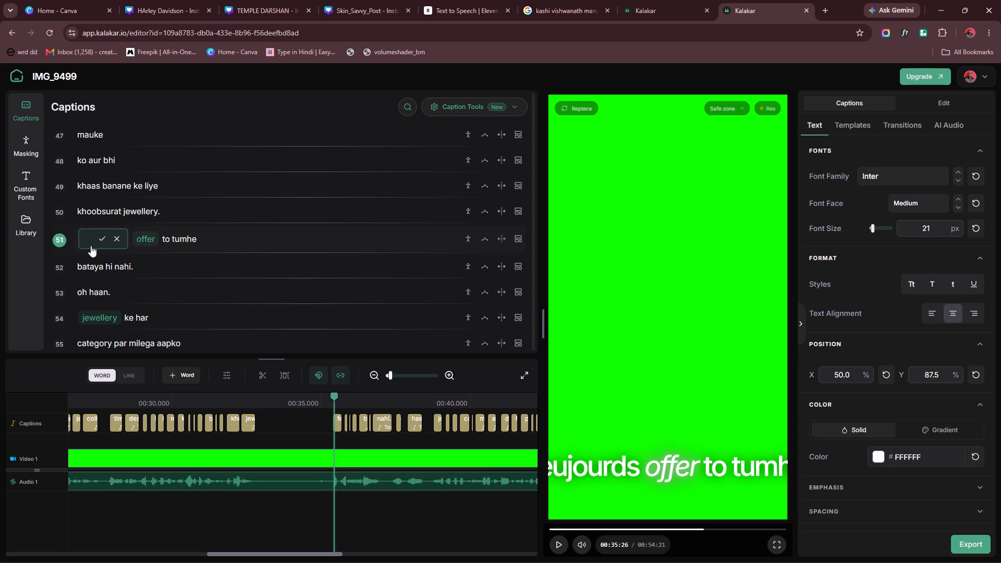
key(shift+f)
text(eative)
key(BackSpace)
key(BackSpace)
key(BackSpace)
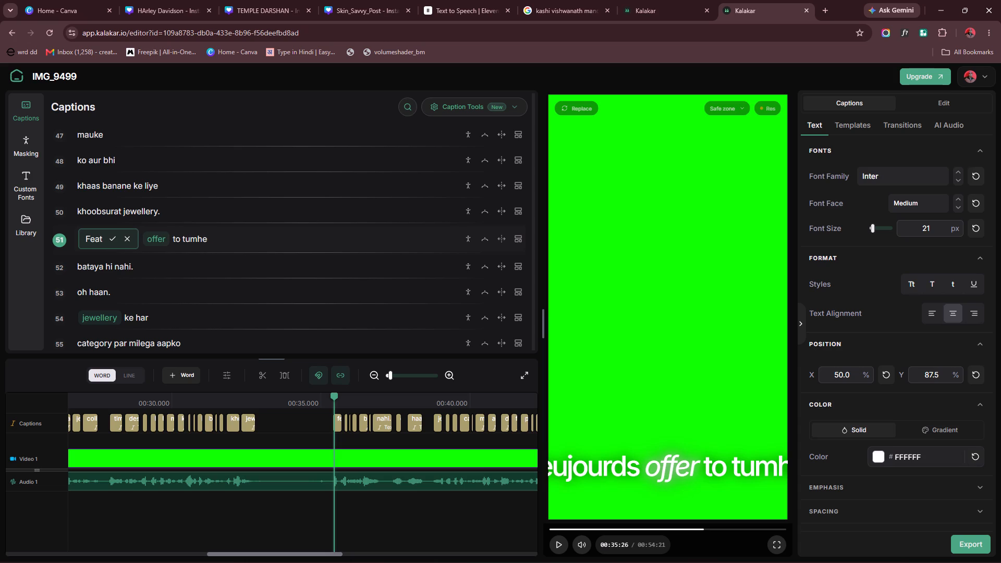
key(BackSpace)
key(BackSpace)
text(stin)
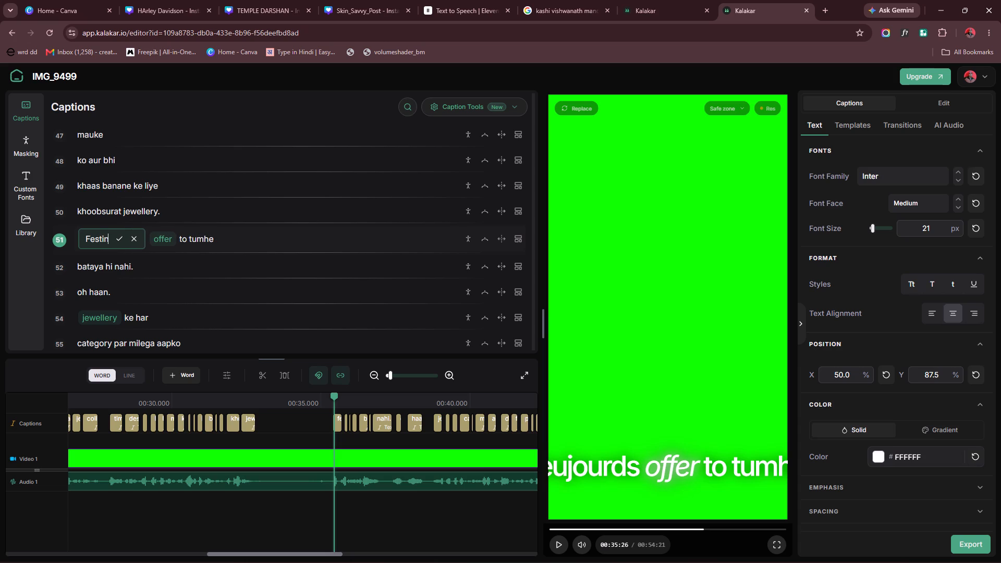
key(BackSpace)
text(ve)
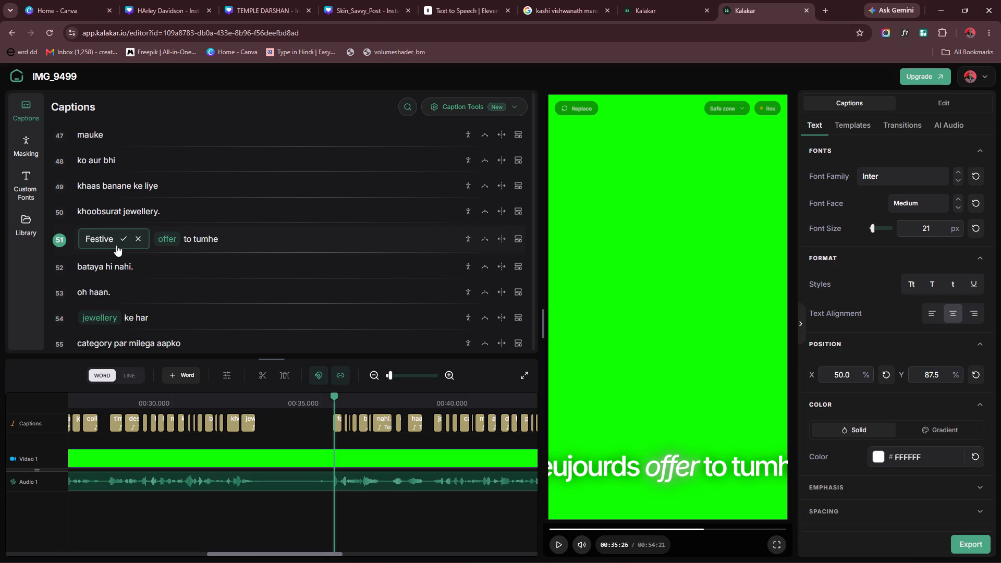
Check the spelling of "festive" through Google in a new browser tab, then return to Kalakar and accept the corrected word.
click(829, 11)
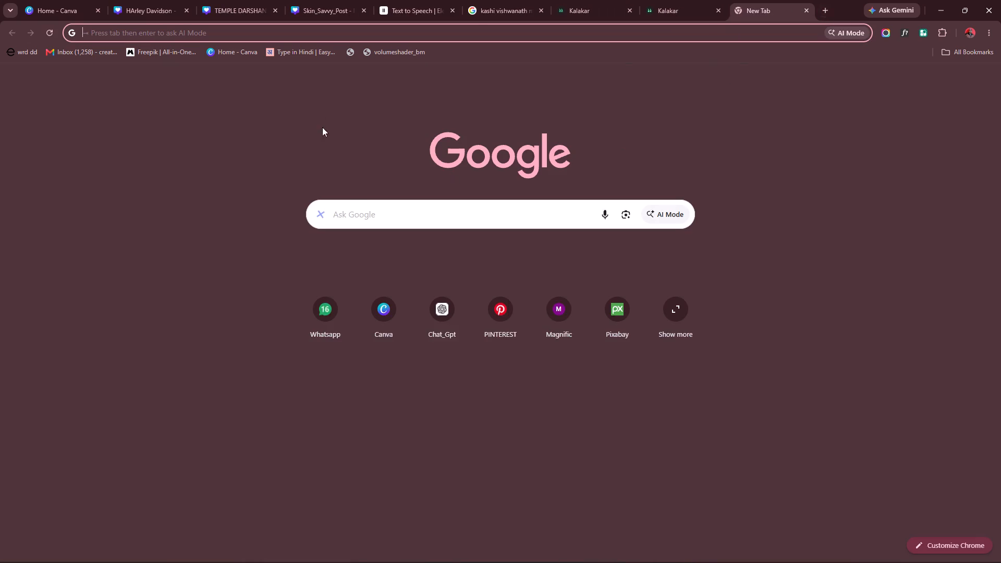
click(372, 219)
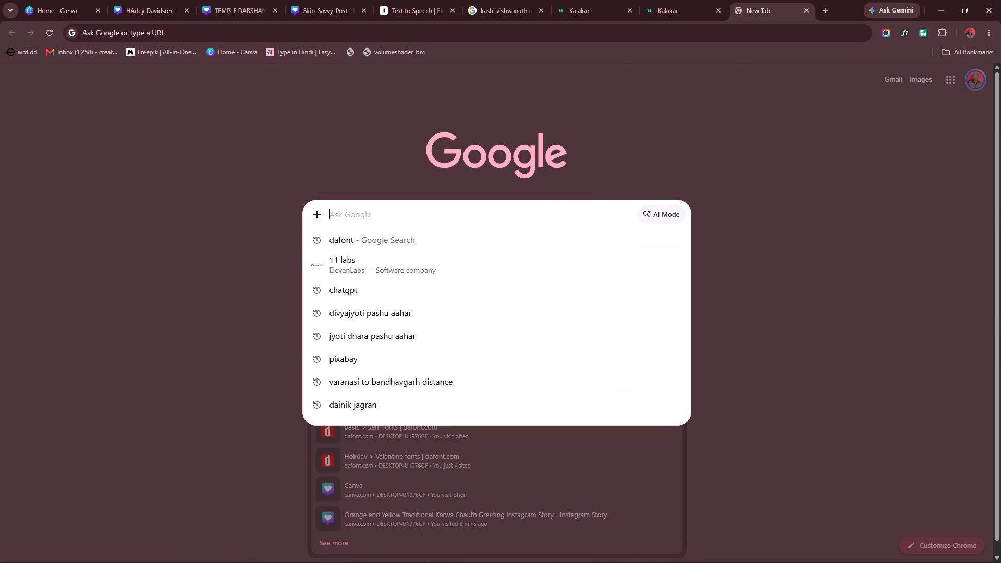
text(festive)
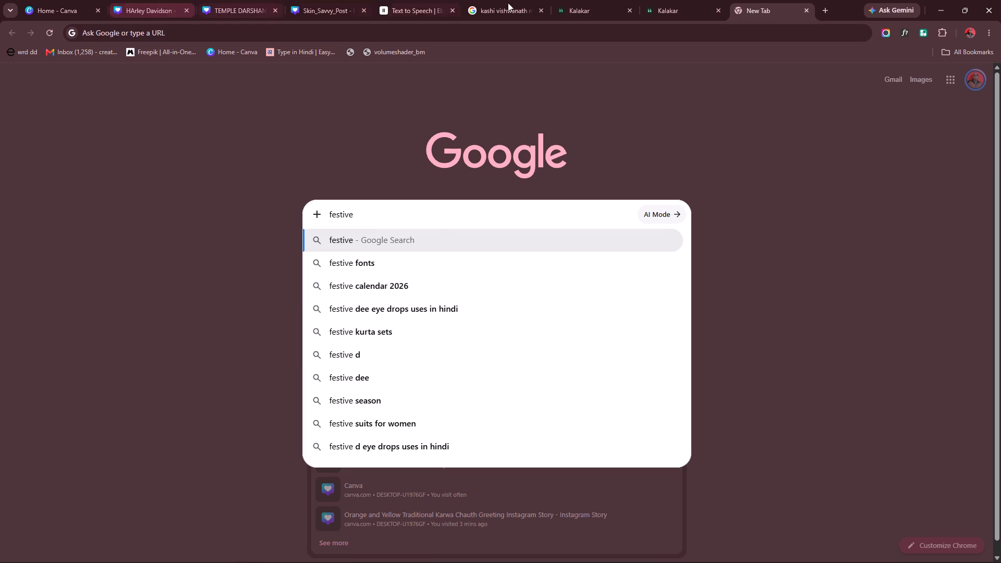
click(687, 9)
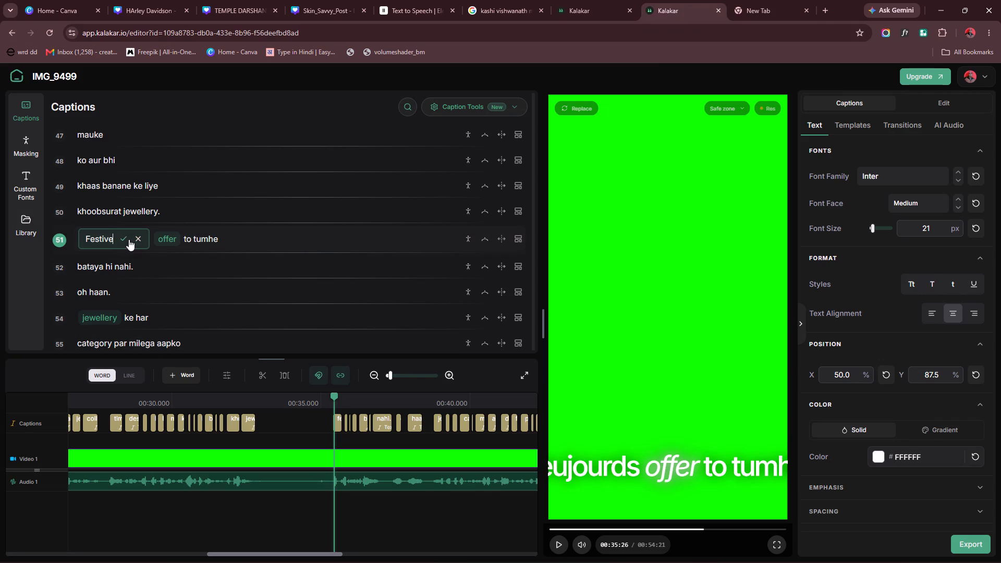
click(120, 238)
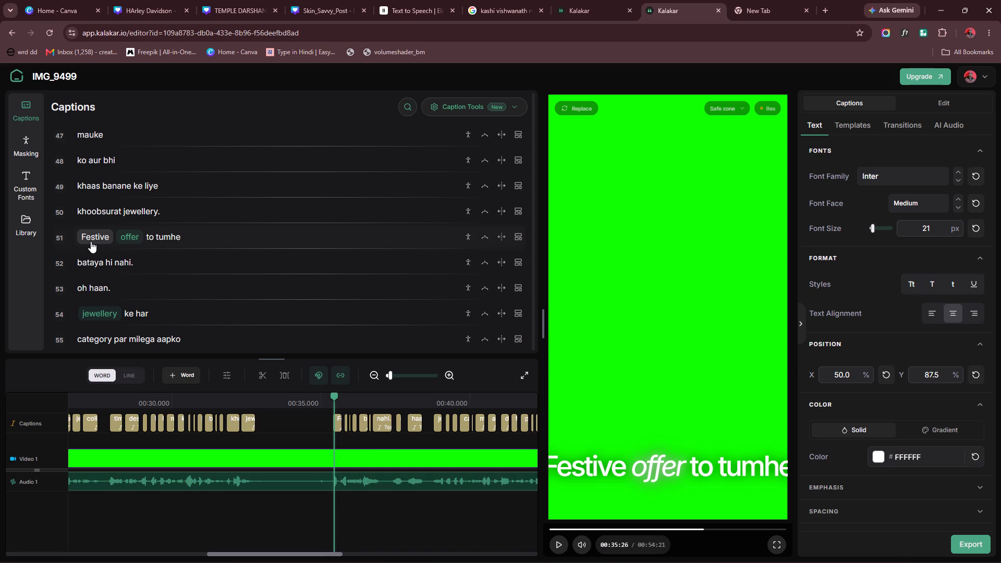
Move the "Festive offer to tumhe" caption line up to a vertical position of 17.4%.
click(517, 241)
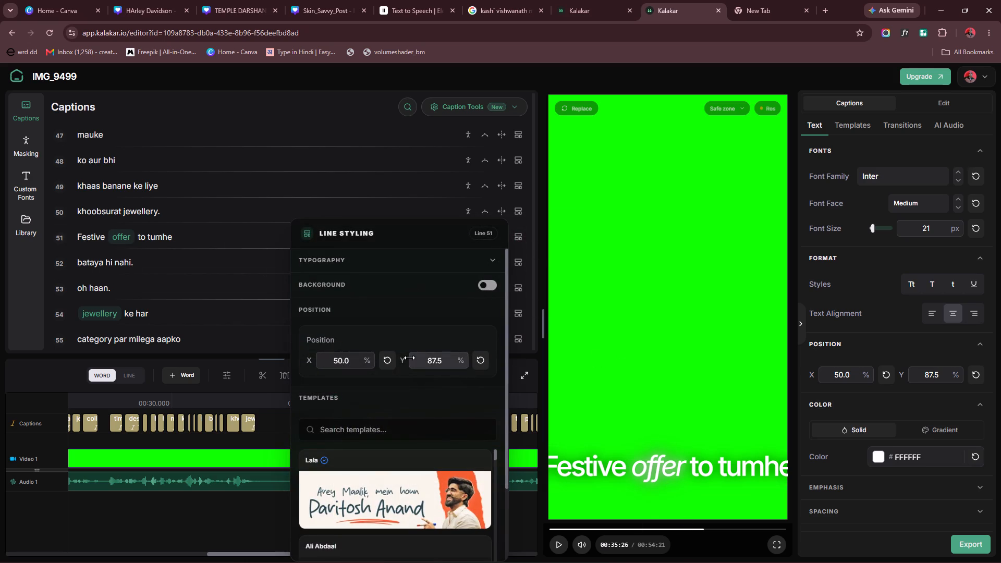
drag(436, 363, 323, 370)
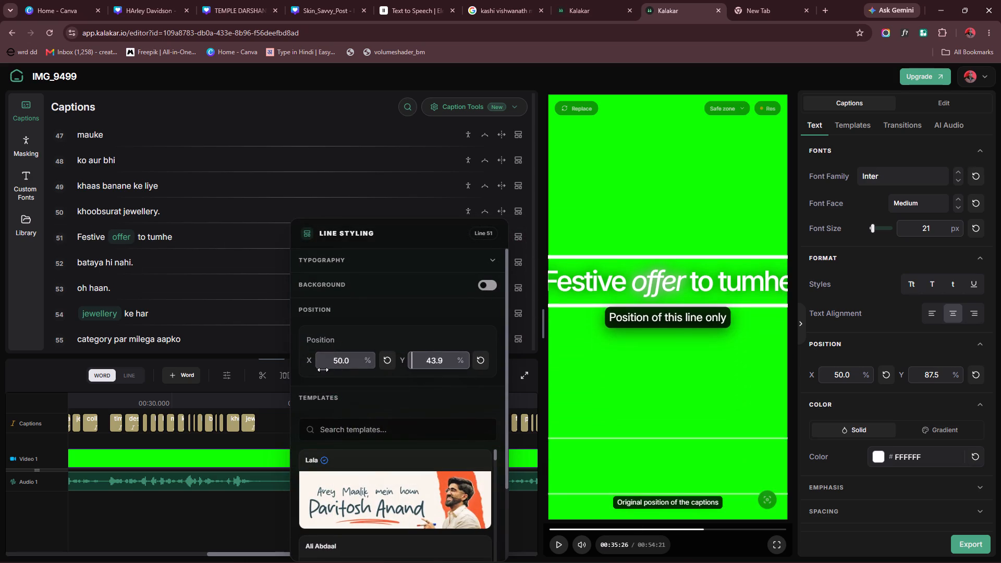
drag(323, 370, 283, 381)
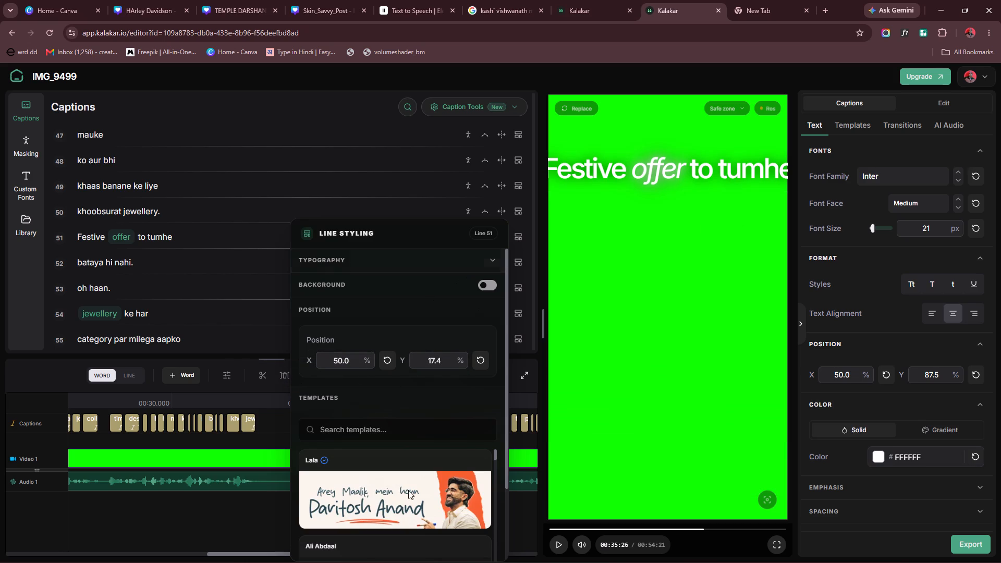
Apply the Kathmandu template to the "Festive offer to tumhe" caption line.
scroll(398, 486, down, 8)
scroll(396, 493, up, 1)
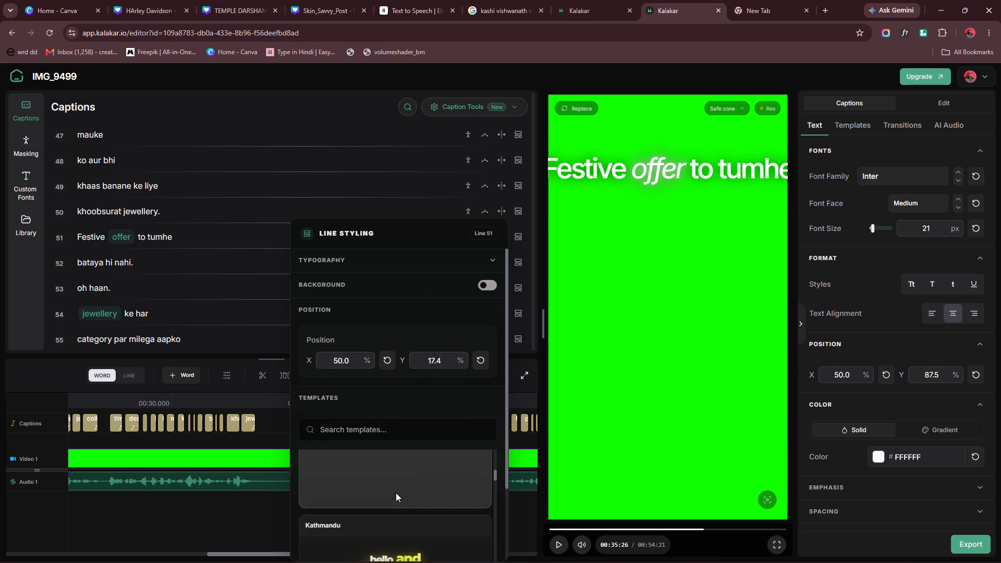
scroll(394, 499, down, 1)
click(391, 507)
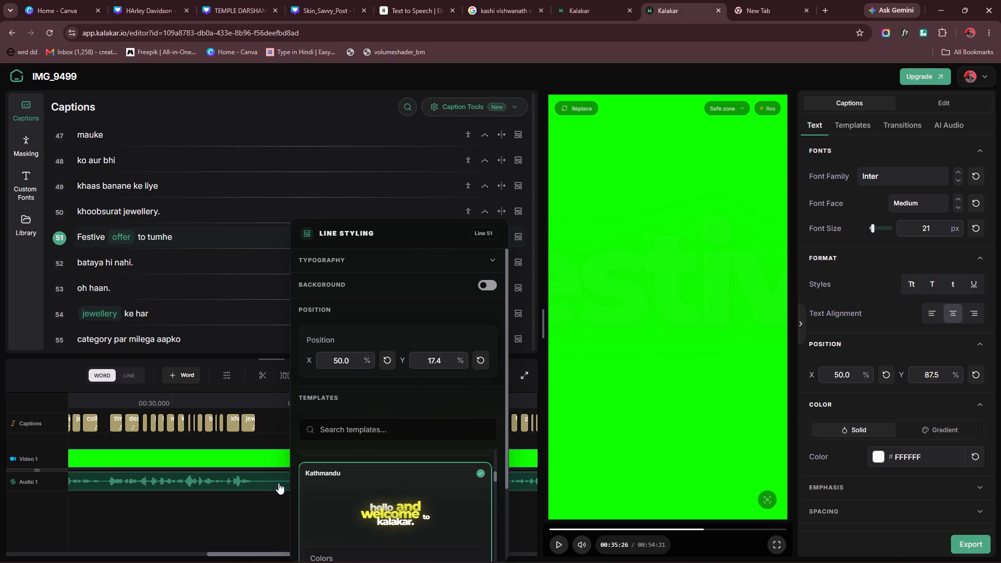
click(459, 261)
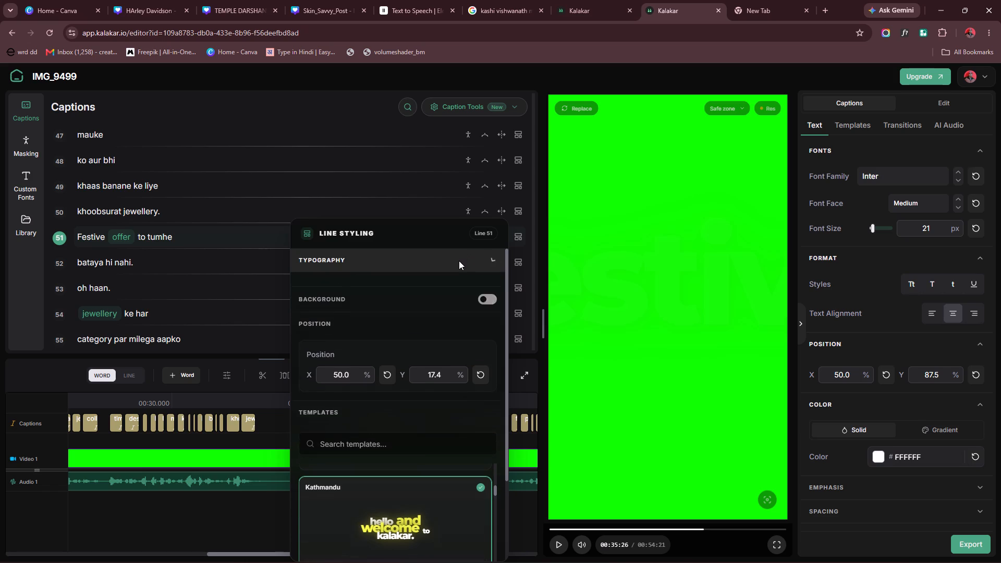
click(459, 261)
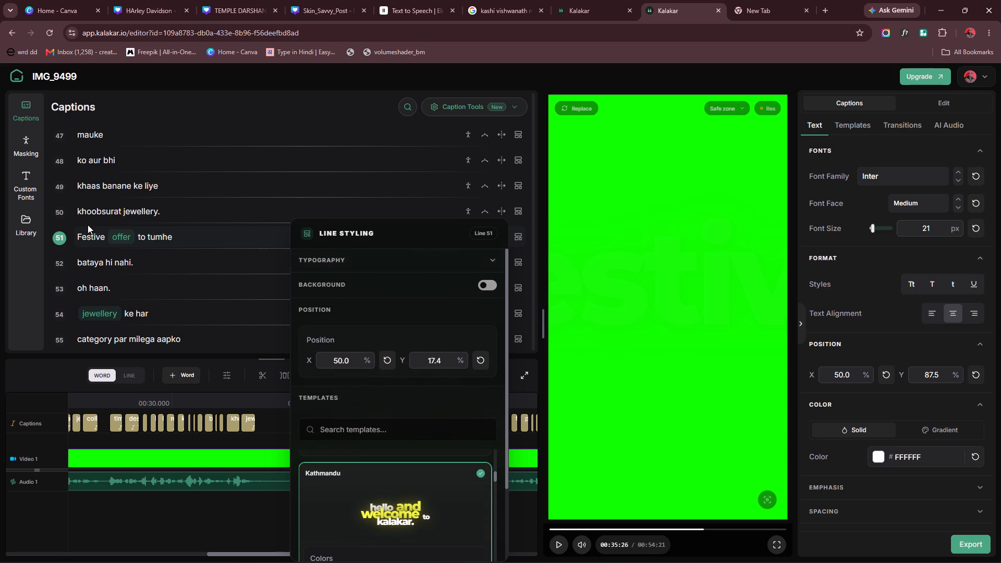
Capitalise "offer" as "Offer" in the "Festive offer to tumhe" caption line.
double_click(105, 239)
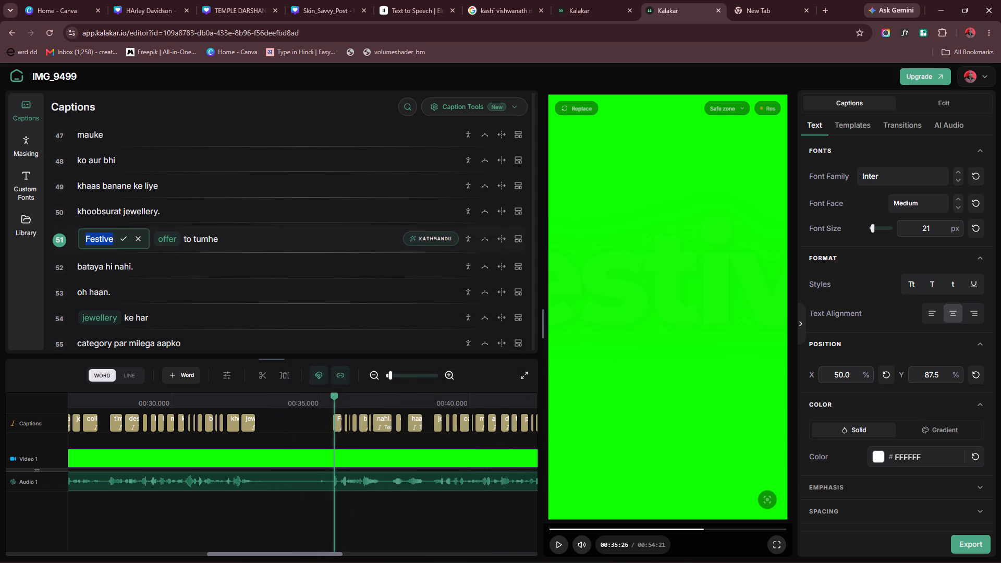
click(114, 239)
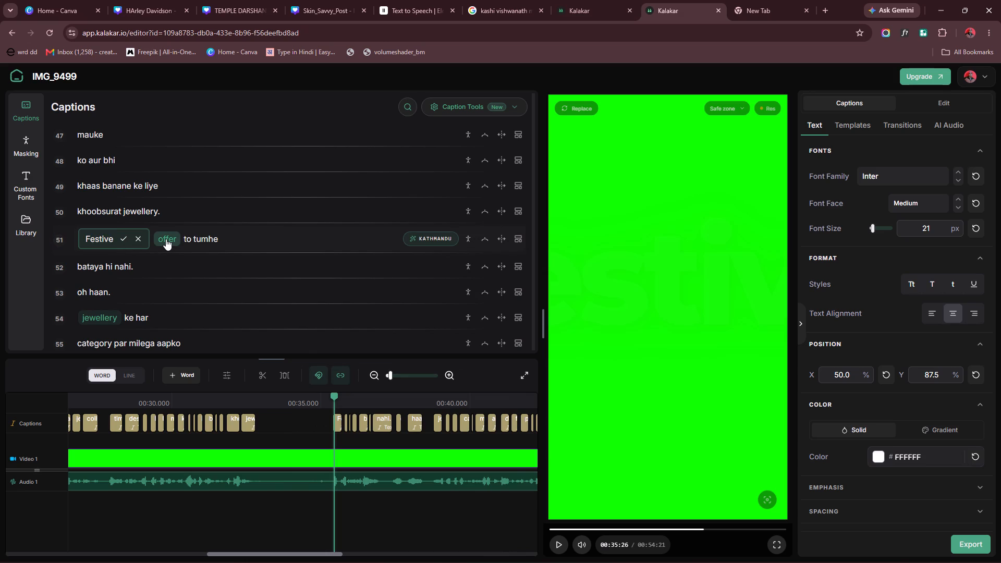
double_click(164, 239)
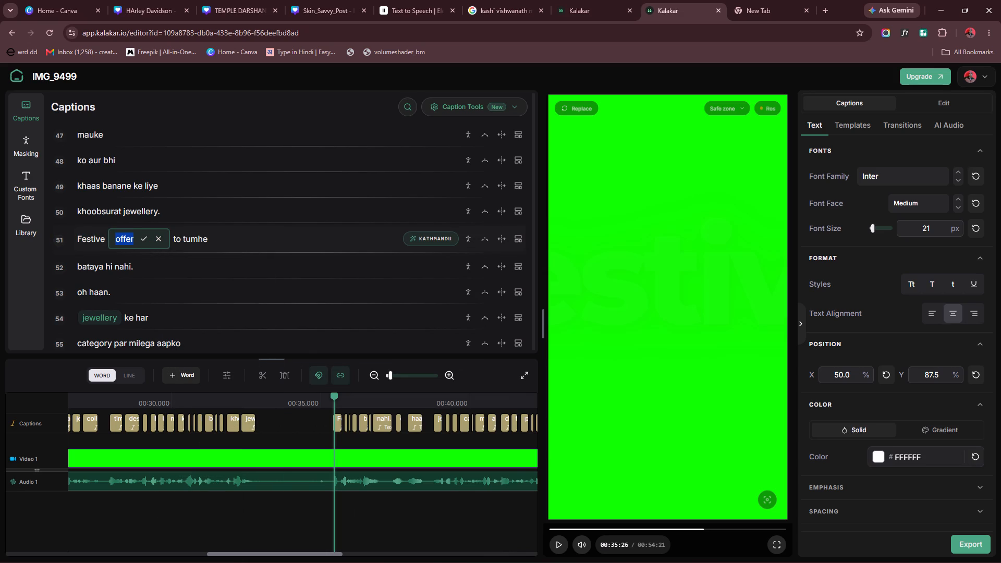
click(119, 241)
key(BackSpace)
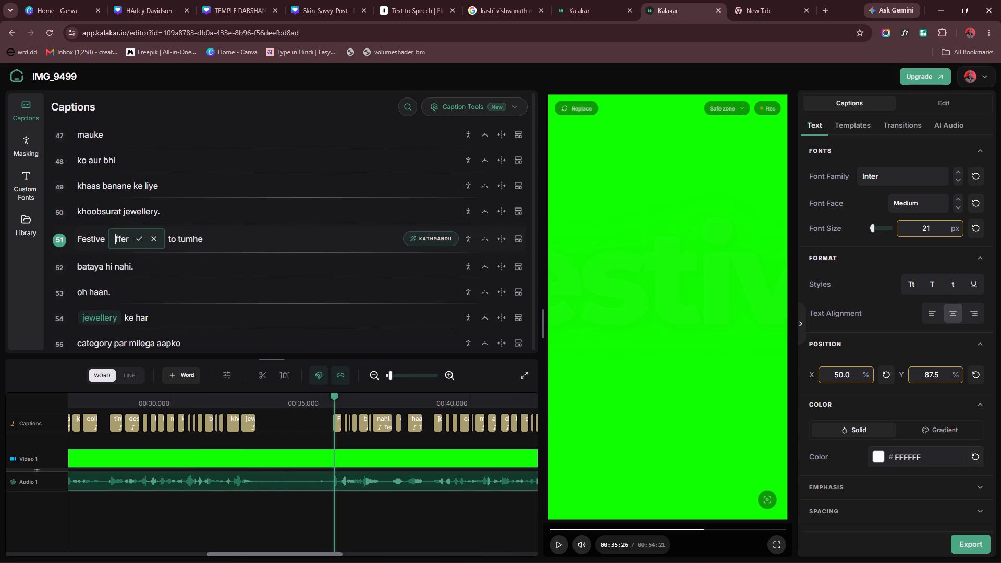
key(o)
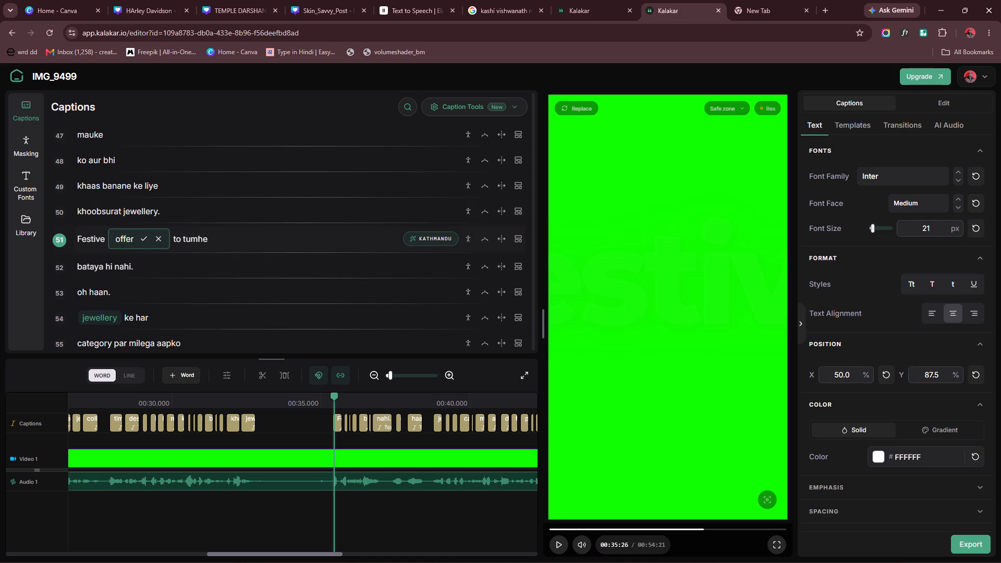
key(BackSpace)
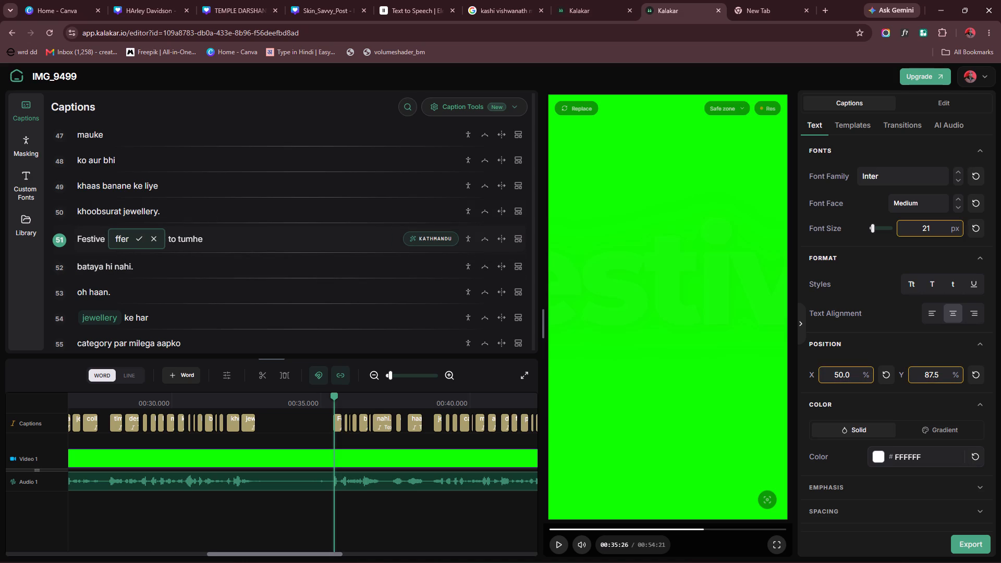
key(shift+o)
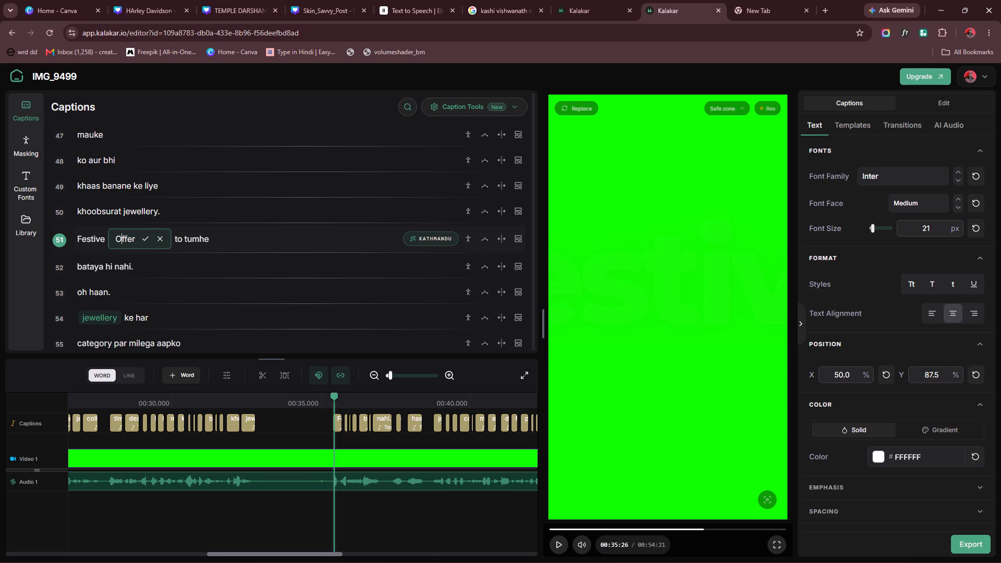
click(130, 213)
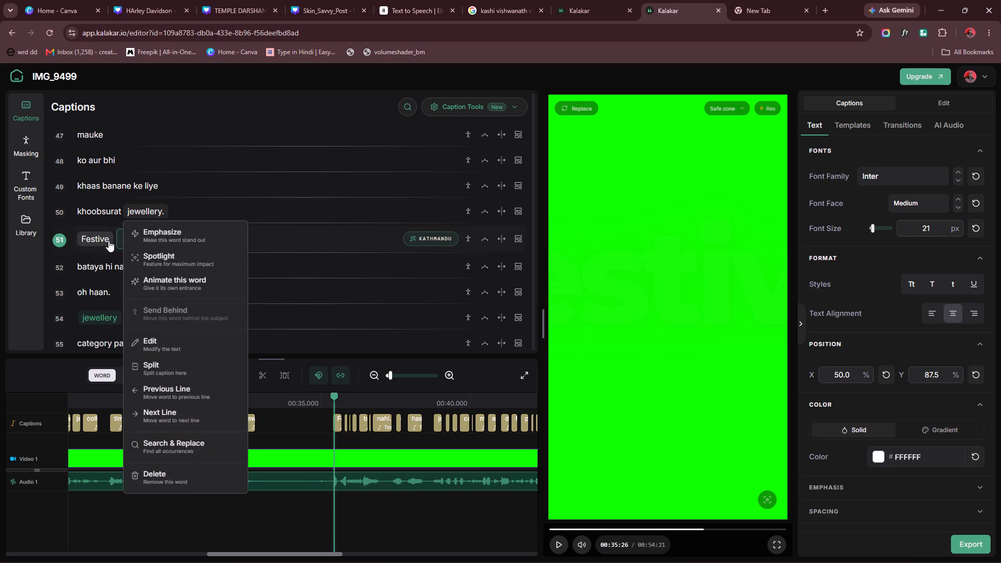
click(120, 241)
click(145, 240)
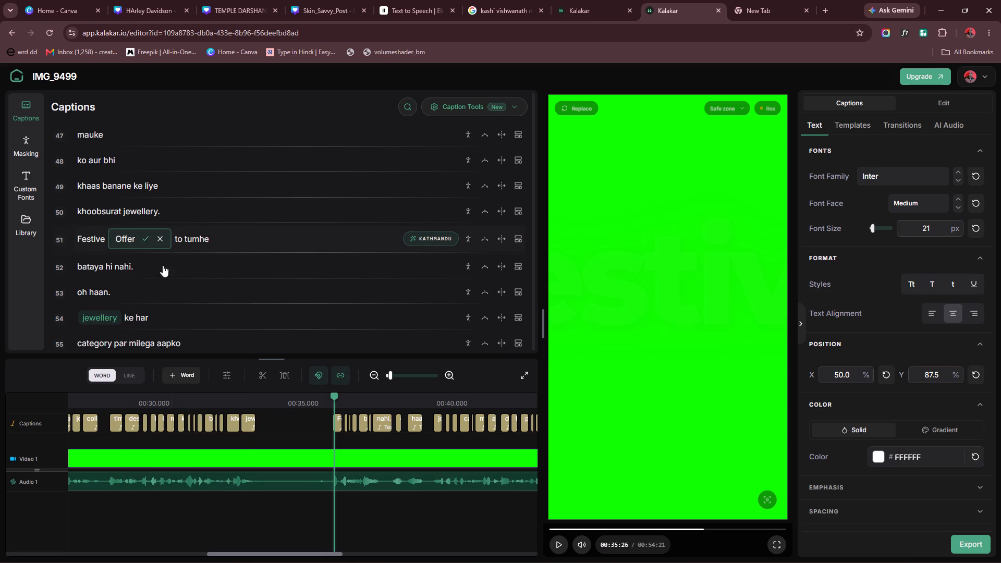
Reduce the font size of the "Festive Offer to tumhe" caption line to 18.
drag(333, 394, 338, 398)
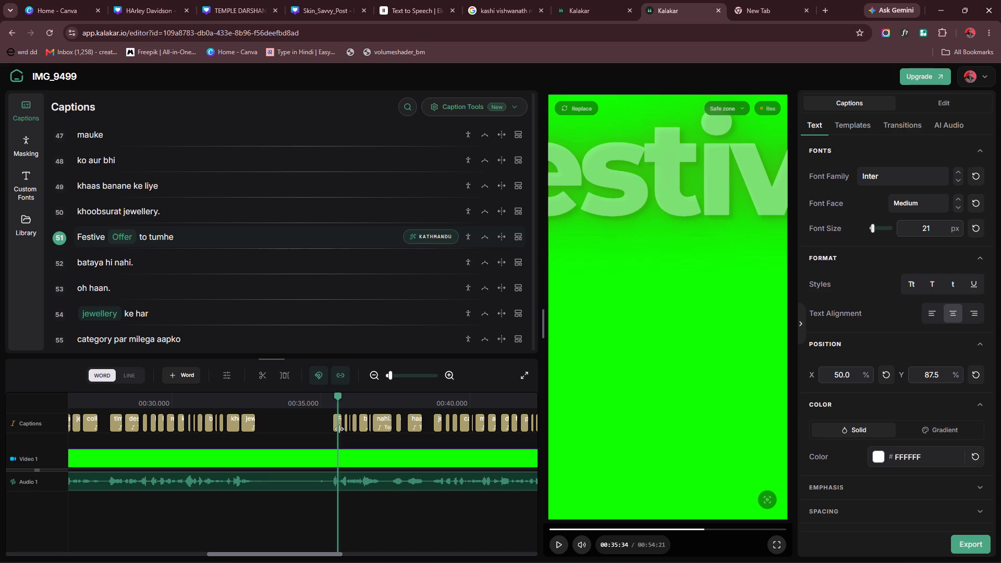
click(517, 238)
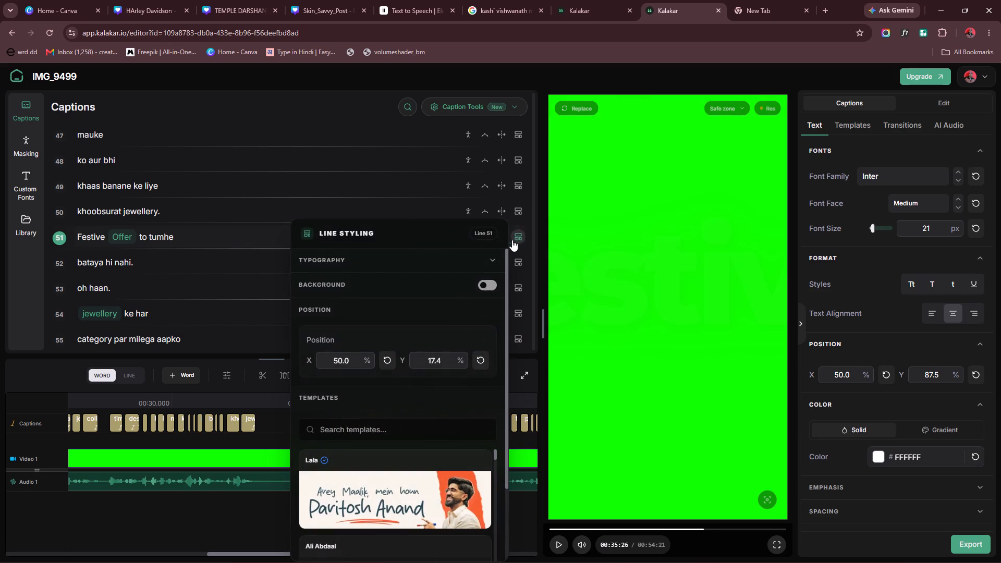
click(369, 262)
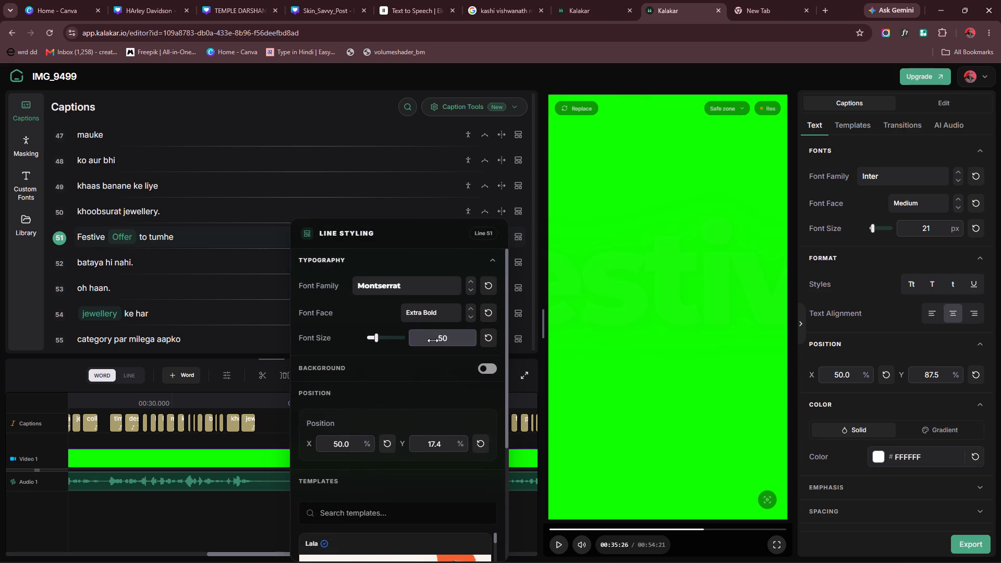
drag(433, 341, 389, 353)
Reduce the font size of the "Festive Offer to tumhe" caption line to 10.
drag(389, 353, 384, 356)
click(261, 431)
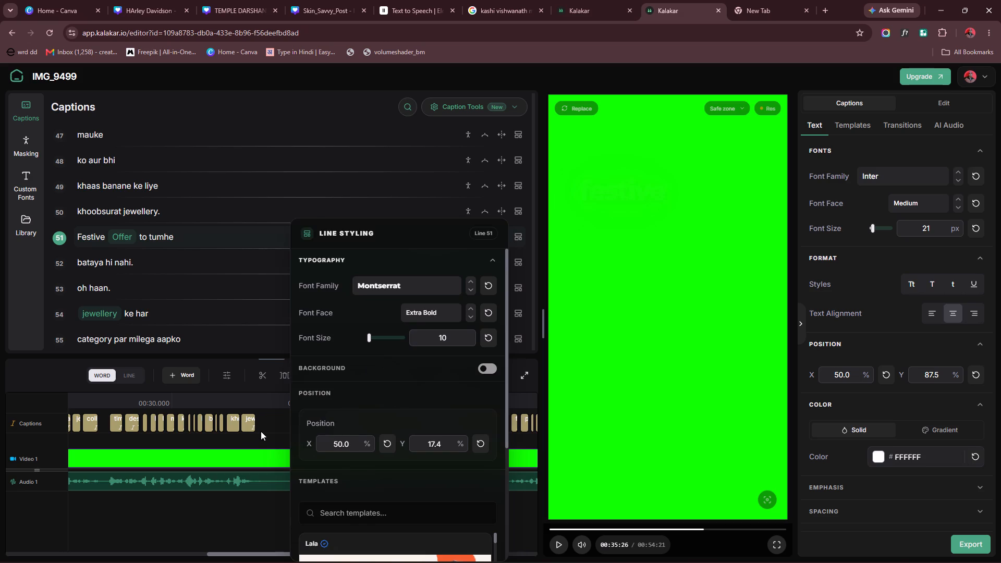
Preview the "Festive Offer to tumhe" caption line word by word to examine its animation and word layout.
drag(336, 395, 327, 400)
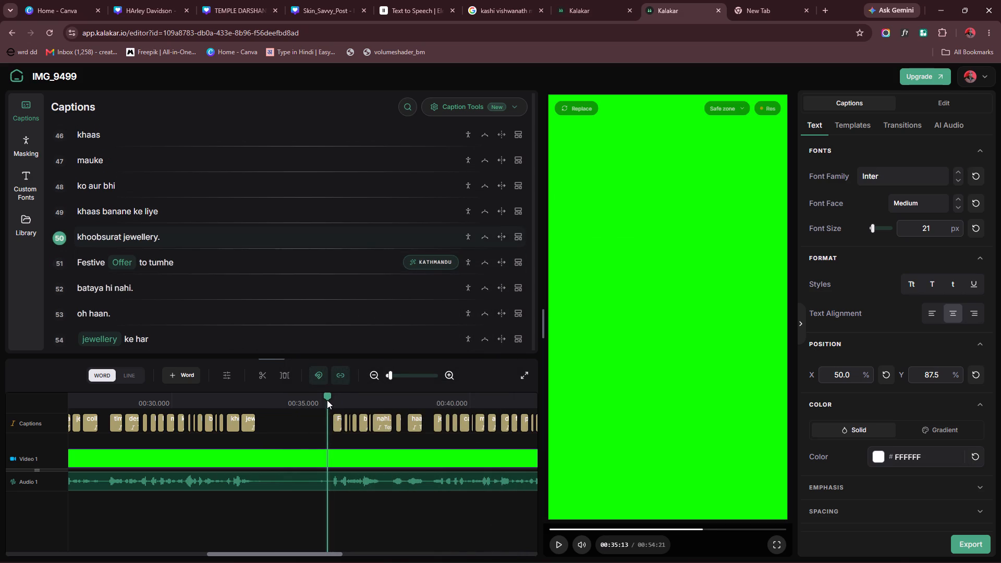
key(space)
key(space)
key(space)
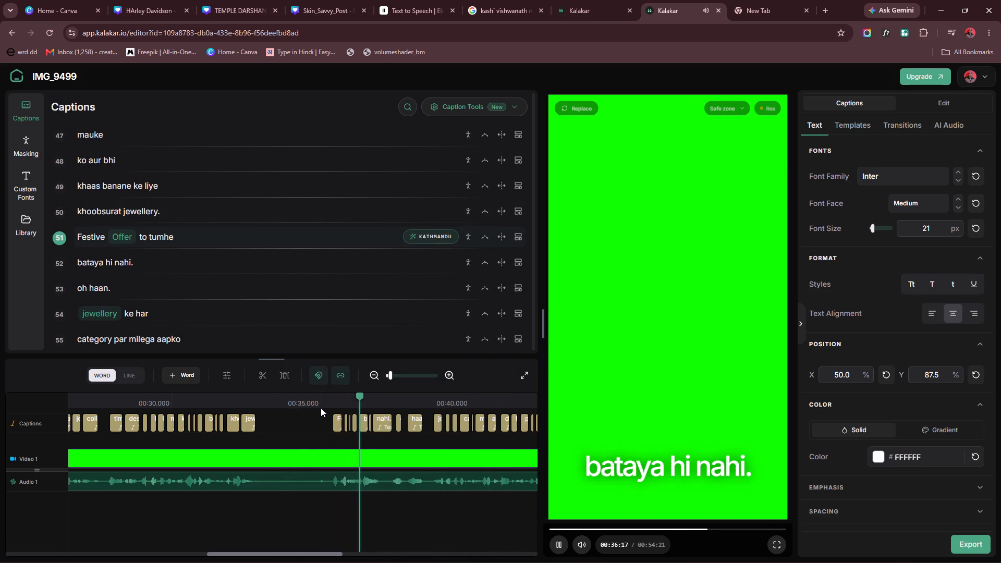
key(space)
drag(371, 395, 348, 404)
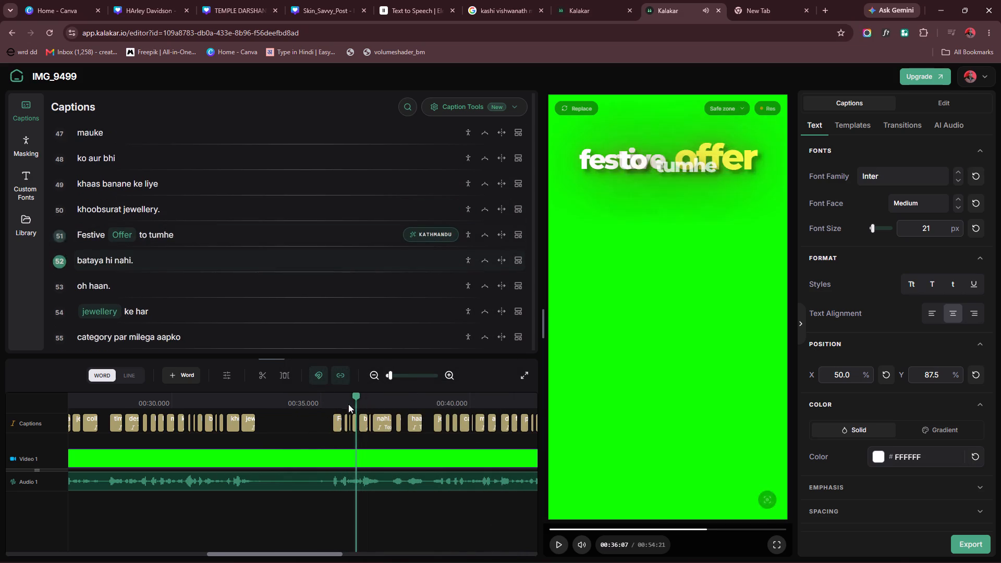
drag(348, 404, 345, 408)
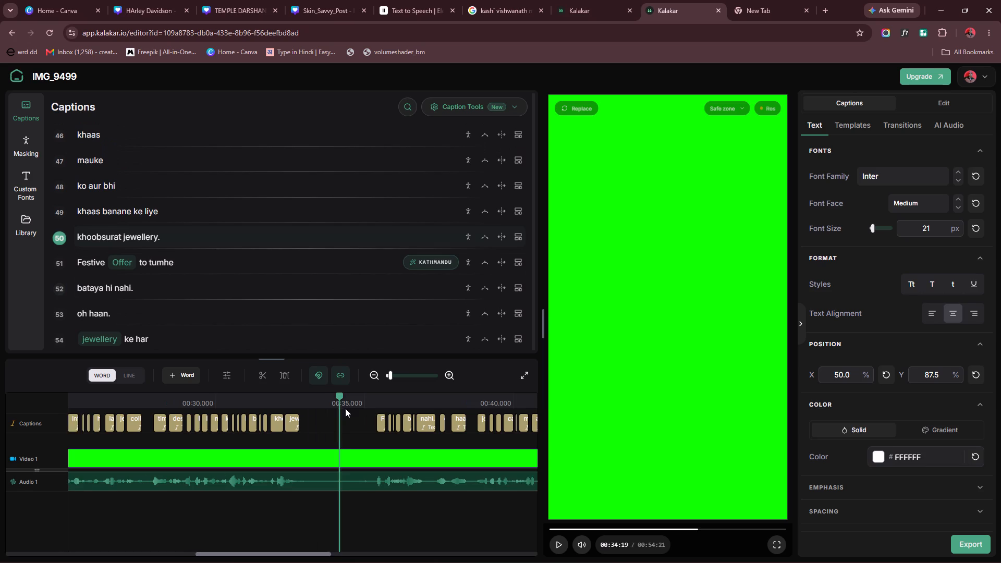
drag(345, 408, 350, 408)
drag(334, 395, 340, 397)
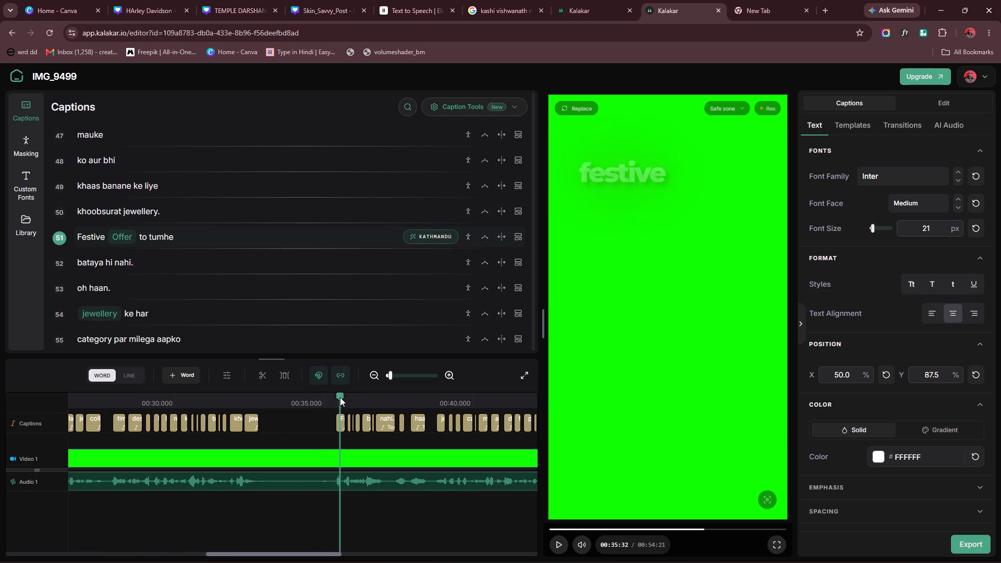
drag(340, 397, 345, 400)
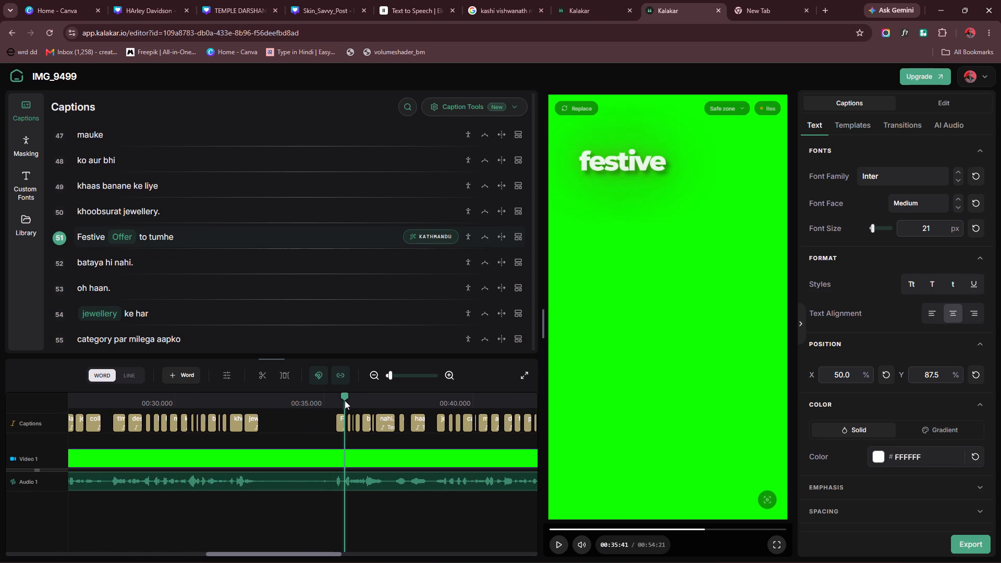
drag(345, 400, 348, 402)
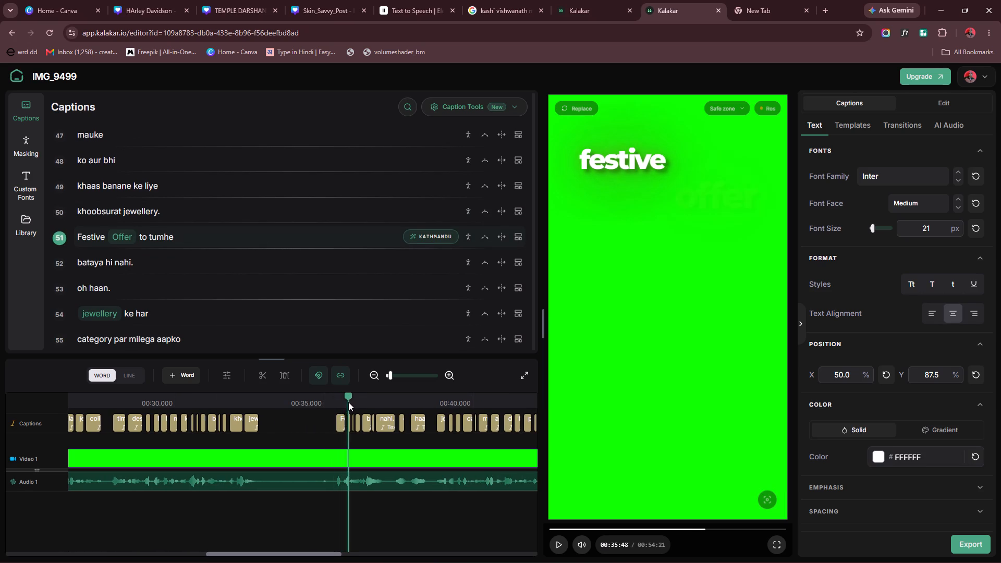
drag(348, 402, 355, 406)
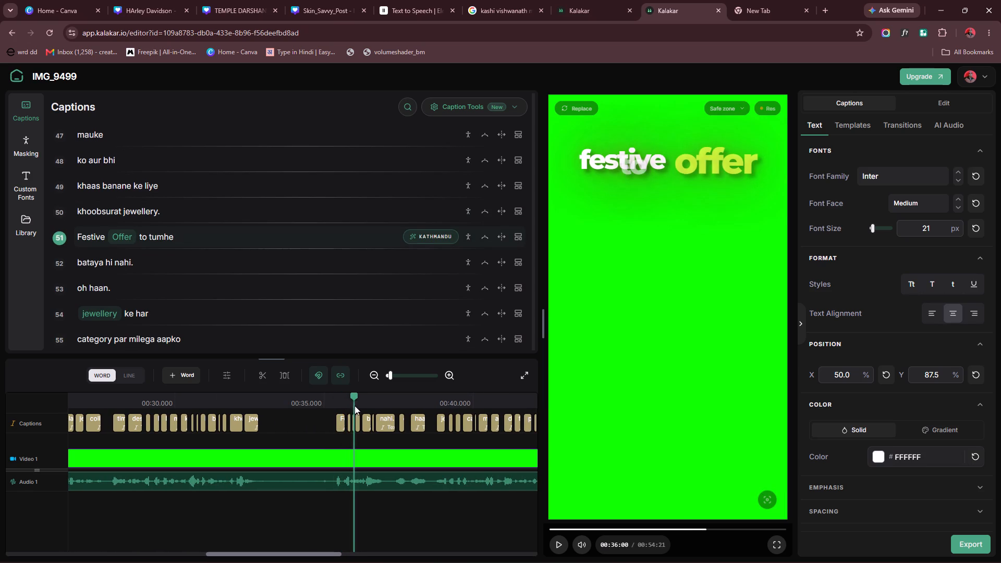
drag(355, 406, 358, 407)
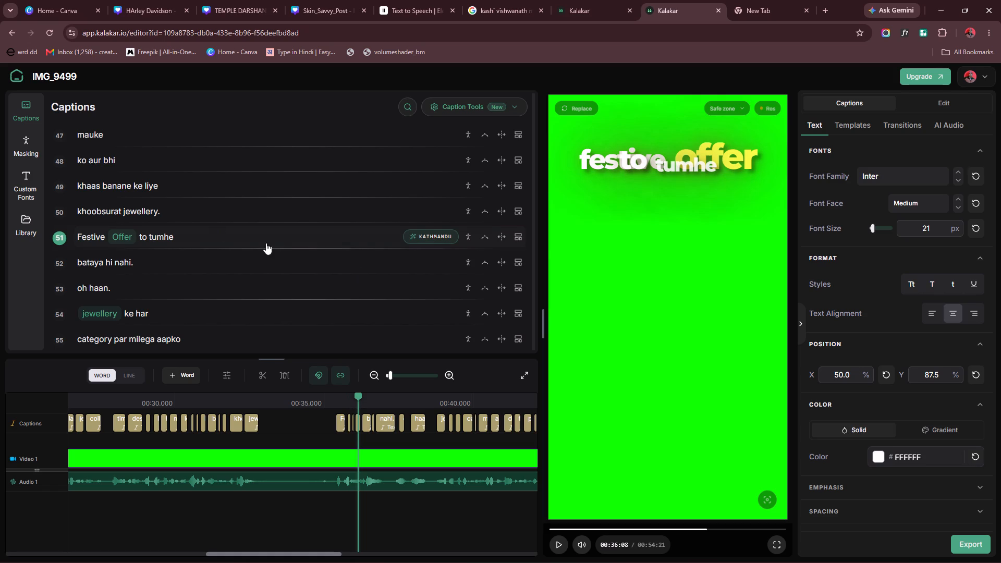
Apply the Mumbai template to the "Festive Offer to tumhe" caption line.
click(516, 238)
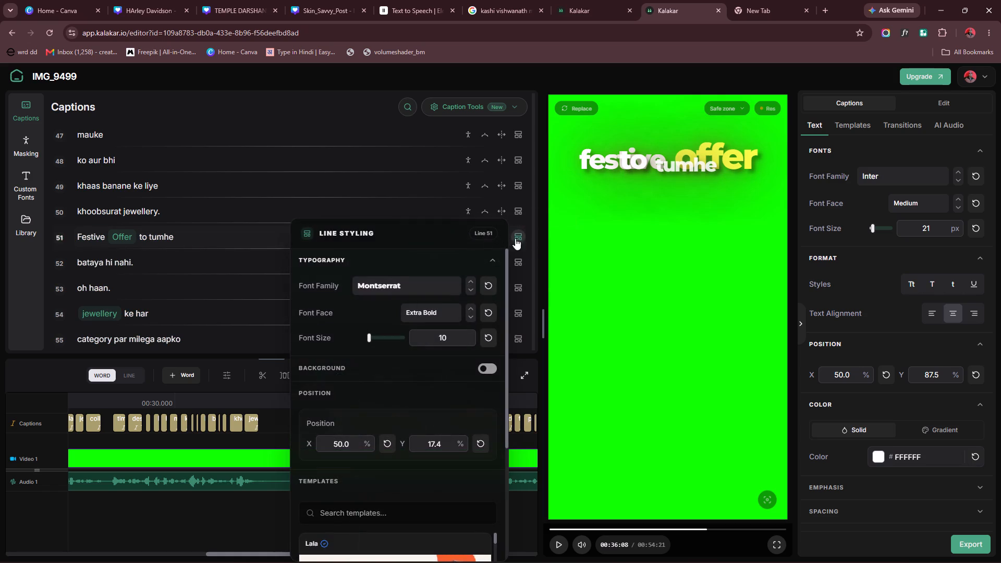
scroll(391, 414, down, 17)
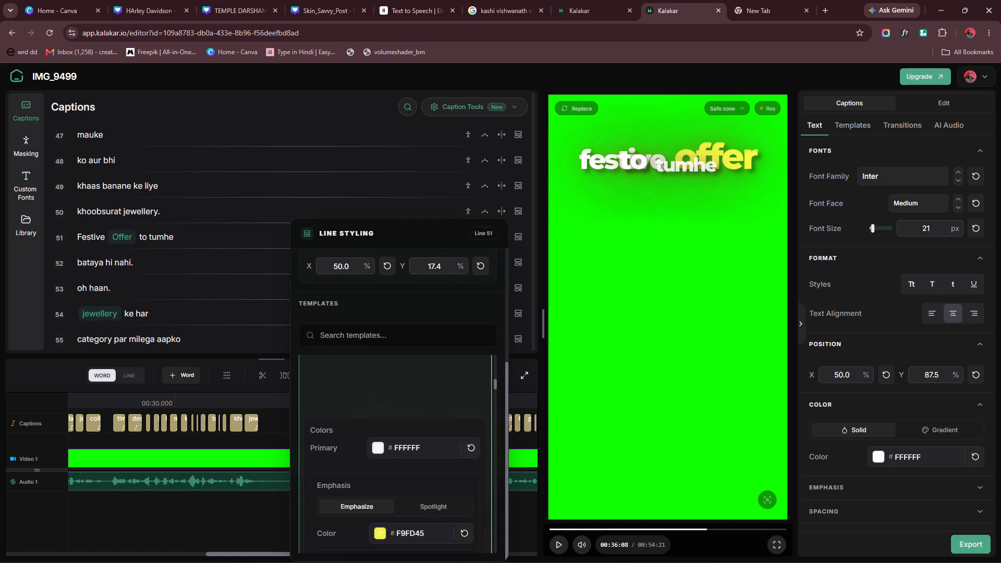
scroll(404, 395, down, 9)
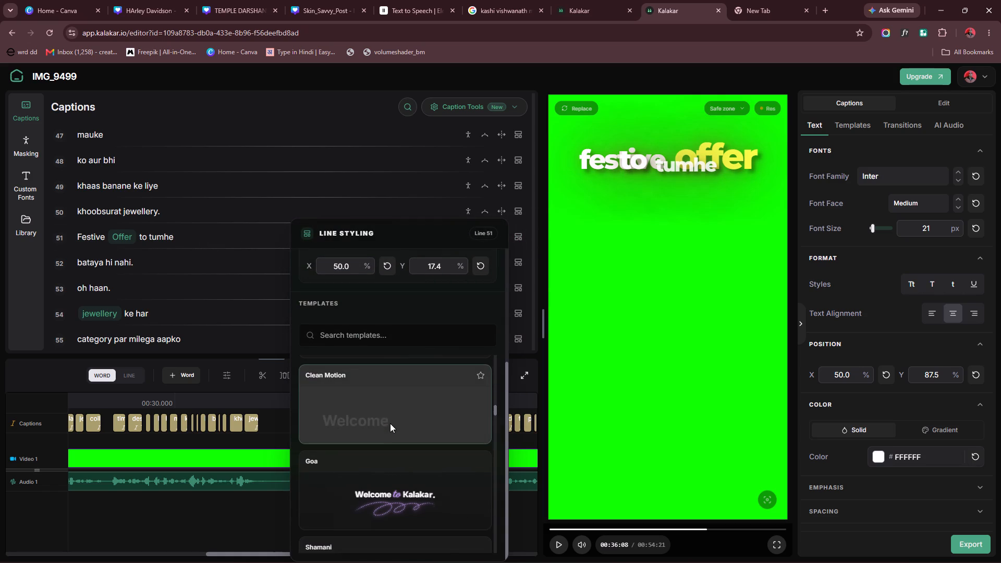
scroll(389, 421, down, 4)
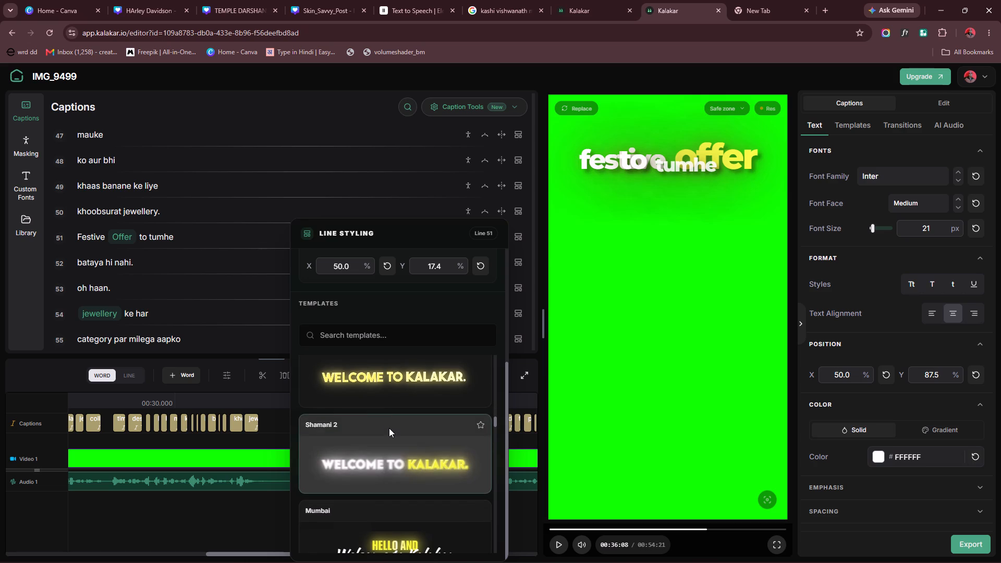
scroll(389, 429, down, 2)
click(400, 446)
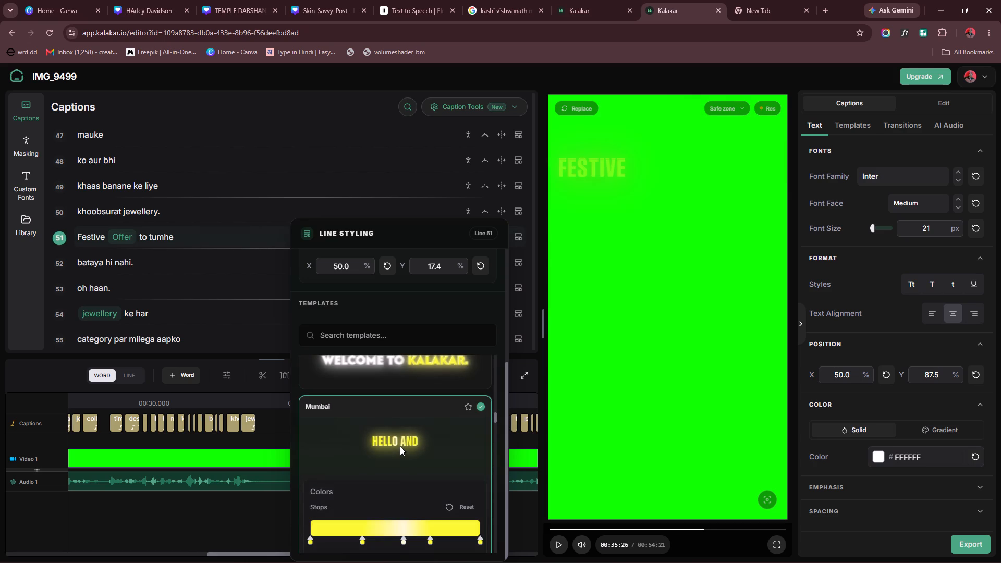
click(239, 520)
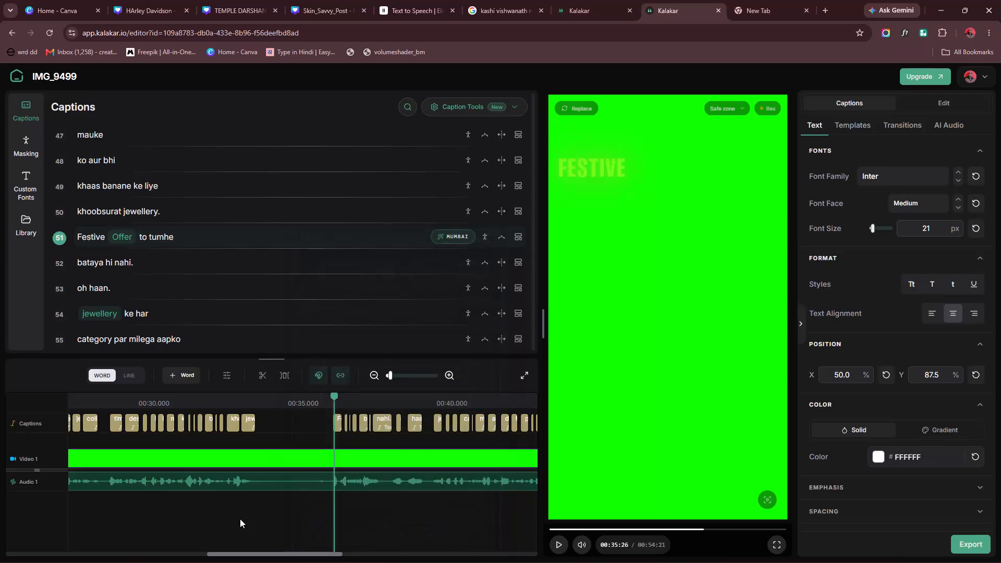
Preview the restyled "Festive Offer to tumhe" caption line and the captions following it up to "jewellery ke har".
drag(333, 397, 344, 399)
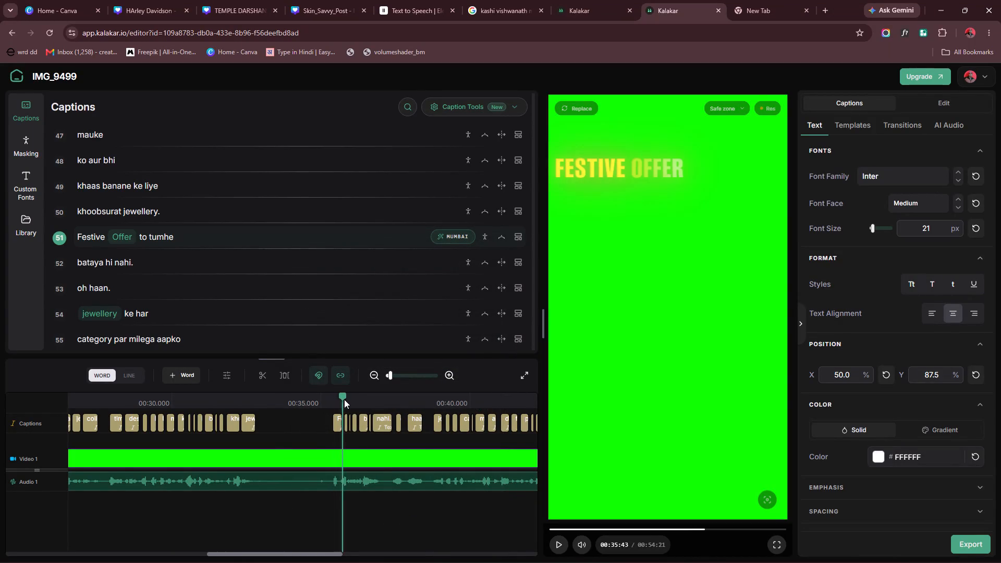
drag(344, 399, 349, 401)
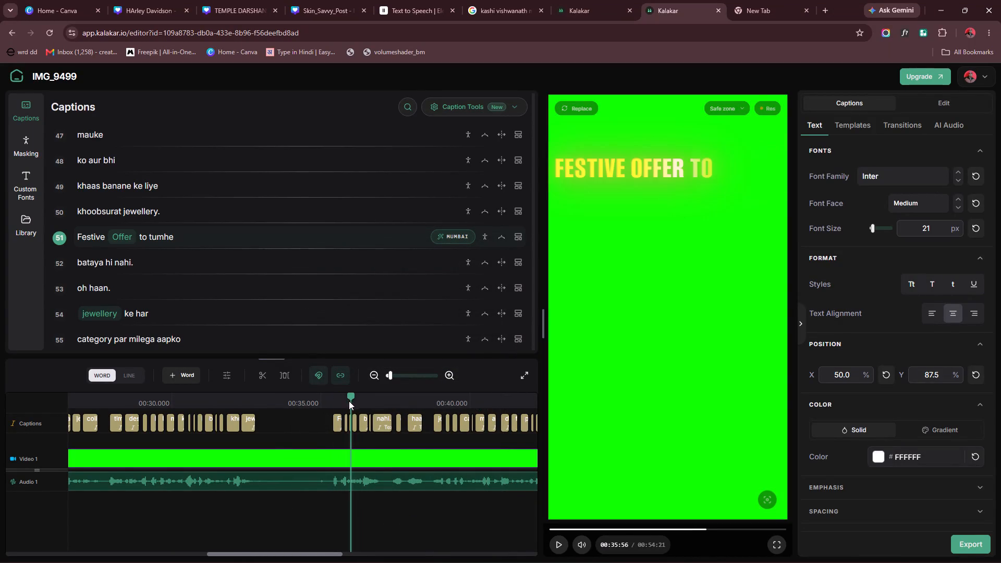
drag(349, 401, 358, 402)
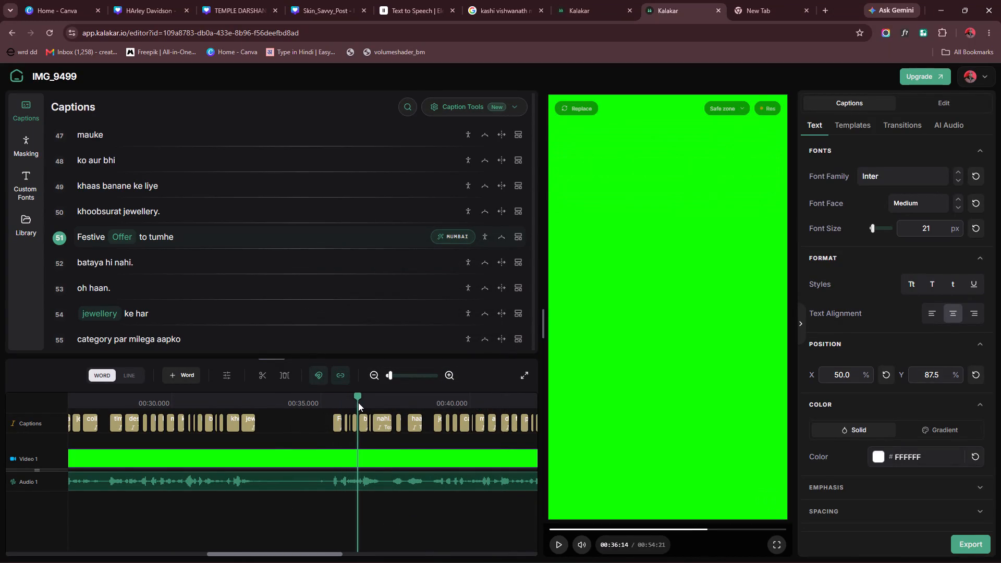
drag(358, 402, 364, 400)
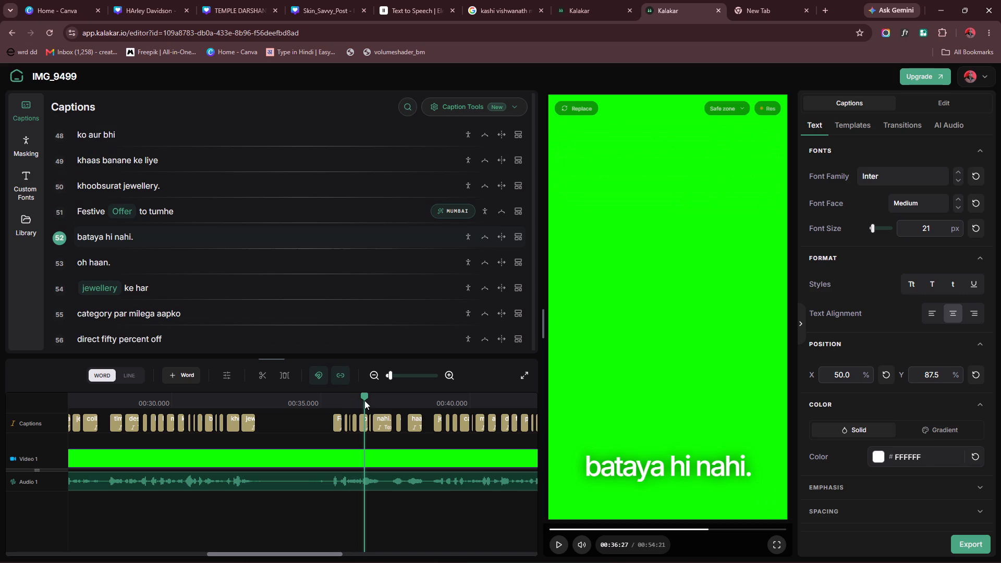
drag(364, 400, 365, 400)
drag(365, 400, 365, 399)
key(space)
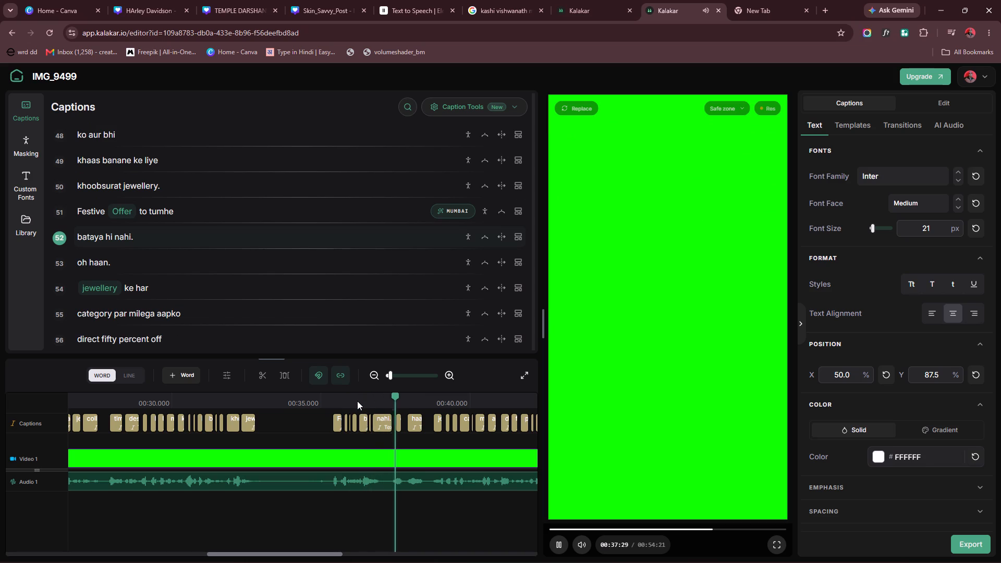
key(space)
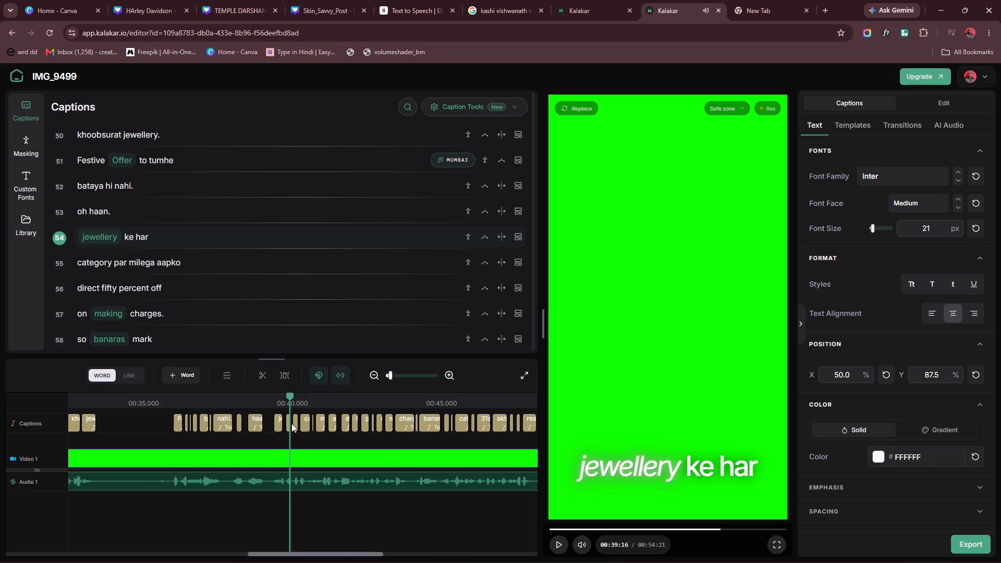
Capitalise "jewellery" as "Jewellery" in the "jewellery ke har" caption line.
click(87, 236)
click(87, 236)
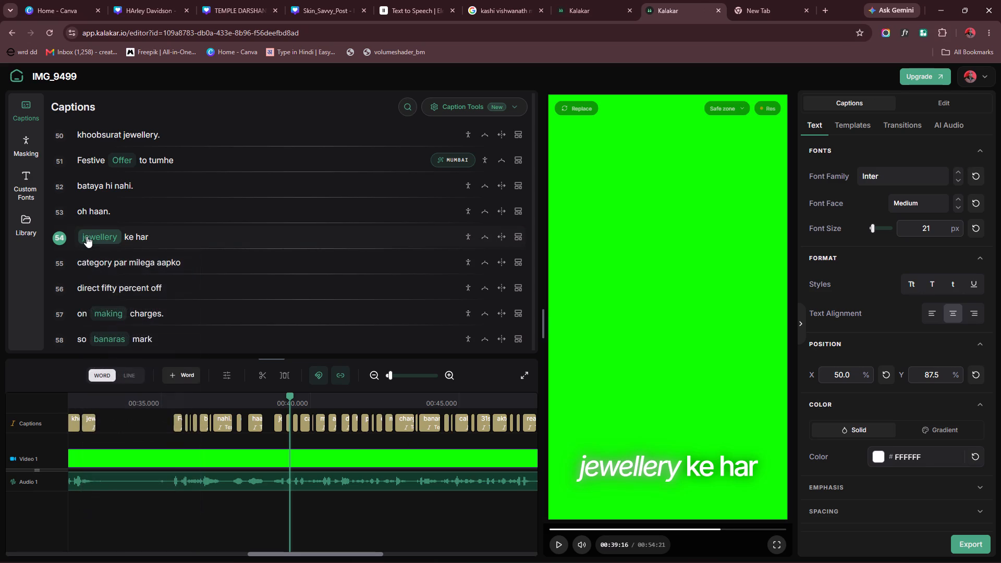
double_click(87, 236)
click(87, 236)
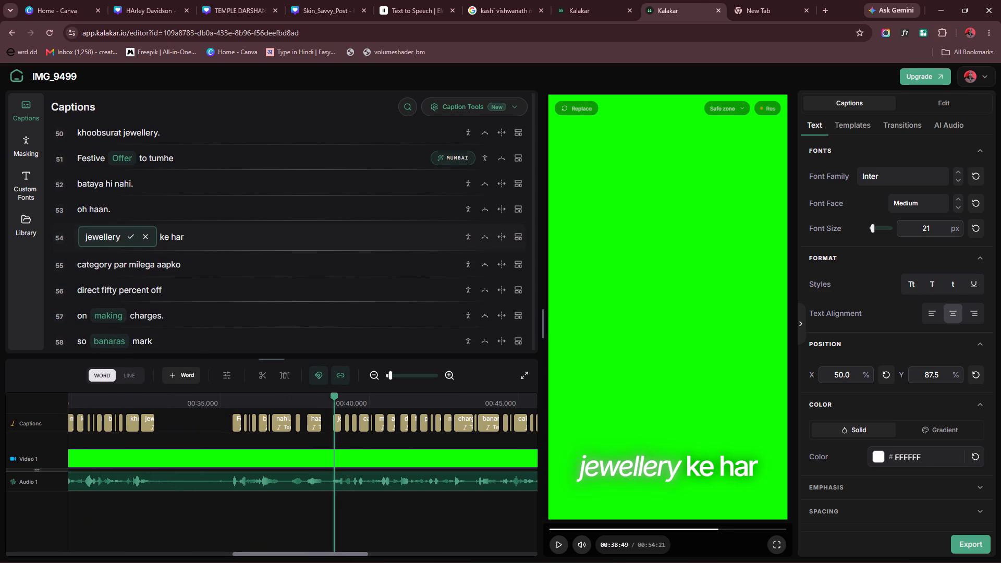
key(BackSpace)
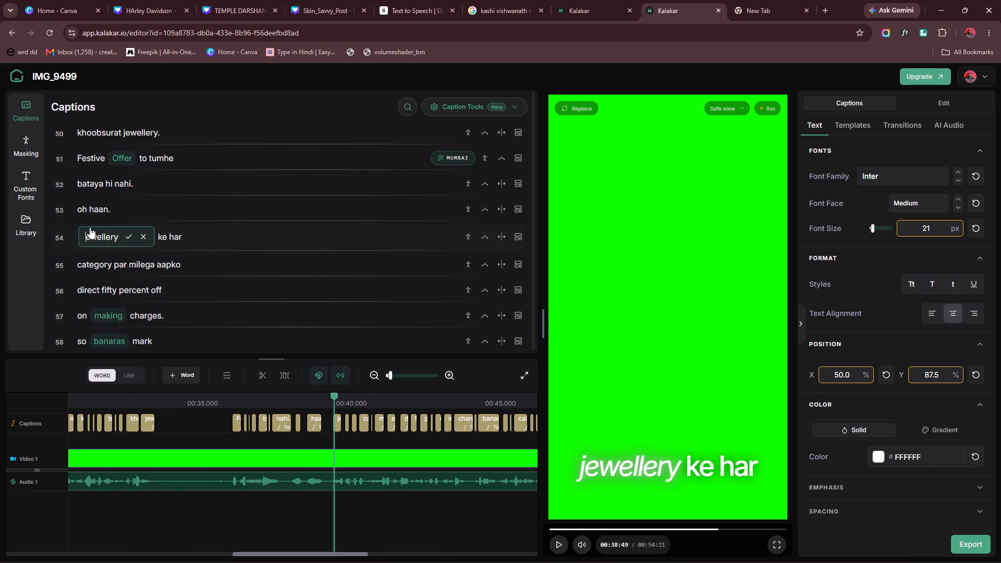
key(shift+j)
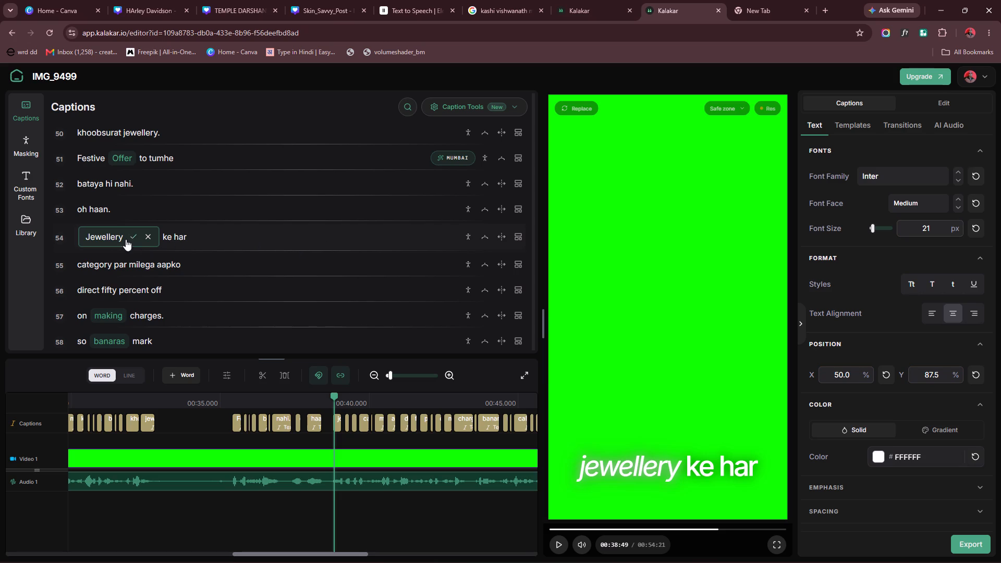
click(132, 237)
Split the "category par milega aapko" caption at "par" into the lines "category", "par" and "milega aapko".
key(space)
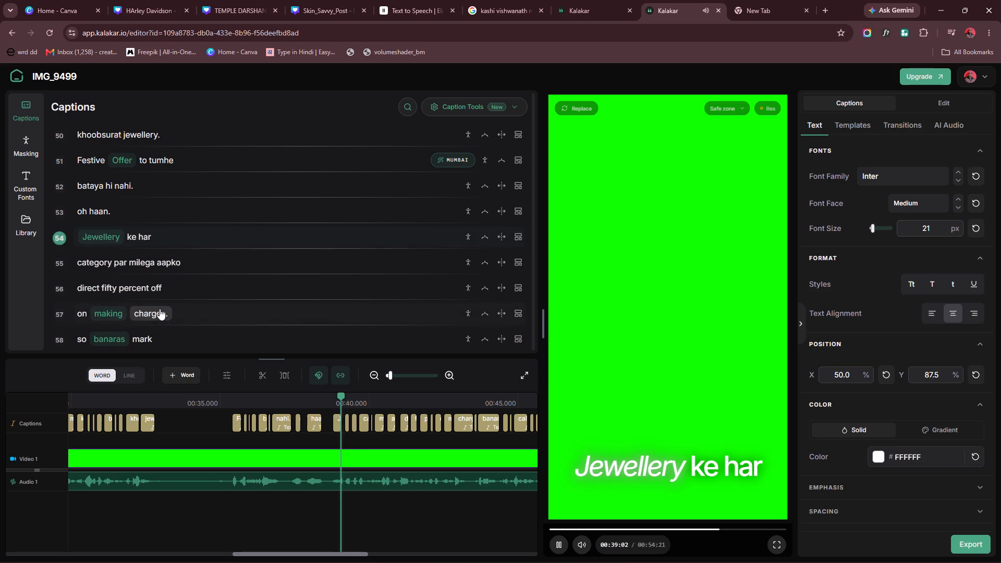
key(space)
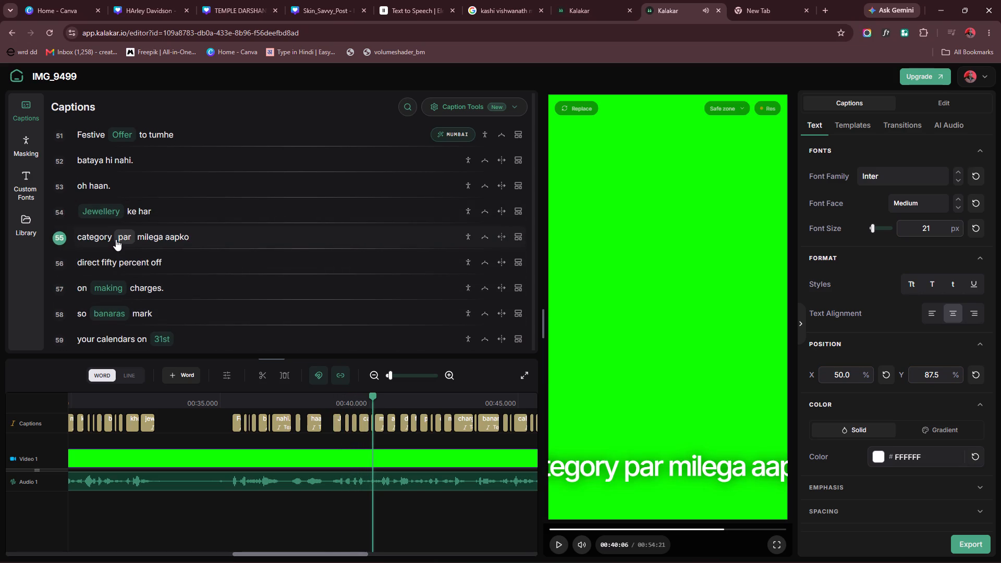
click(116, 239)
click(134, 238)
right_click(134, 237)
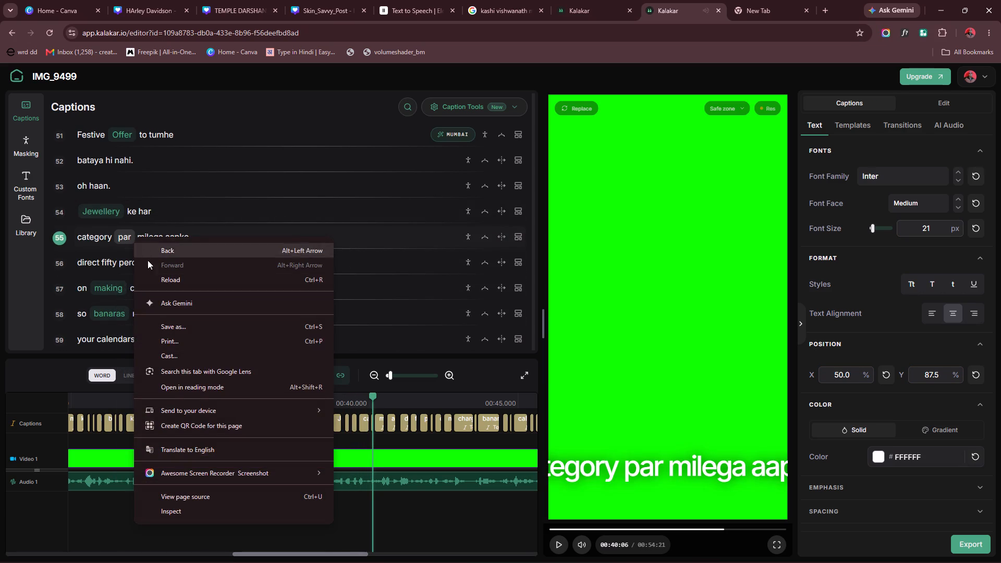
click(128, 231)
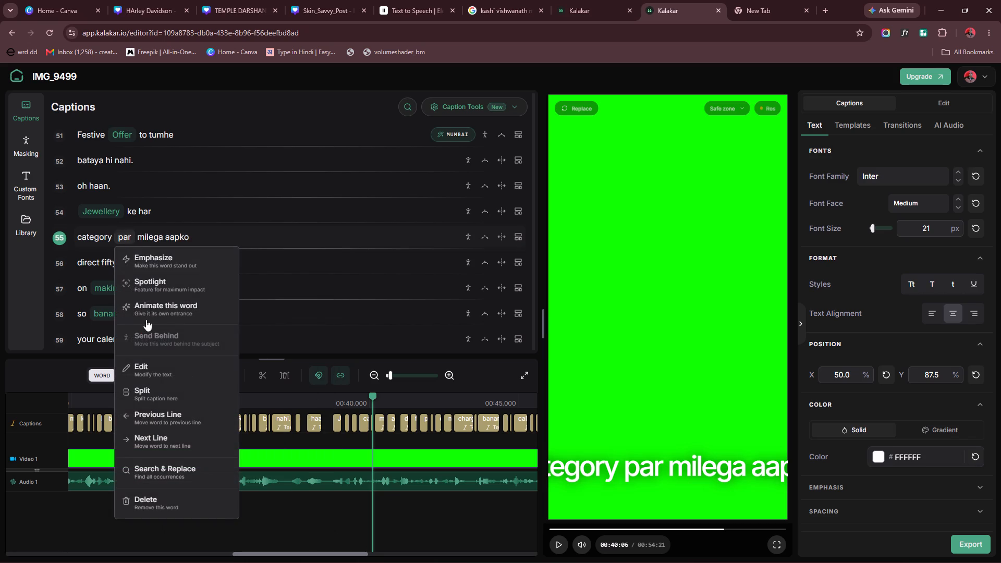
click(137, 398)
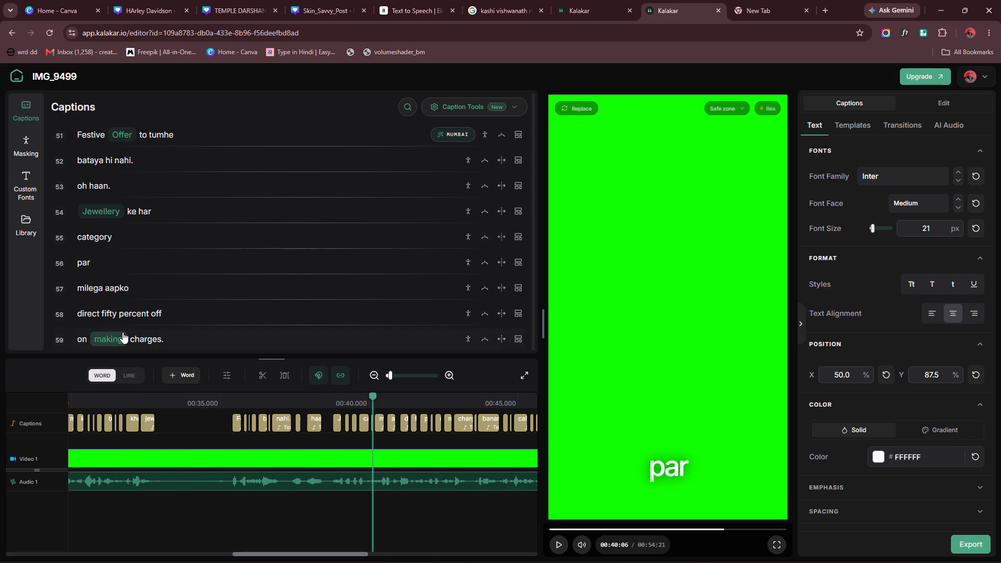
Preview the captions from "par" through "direct fifty percent off", replaying the section around the "direct fifty percent off" line.
key(space)
key(space)
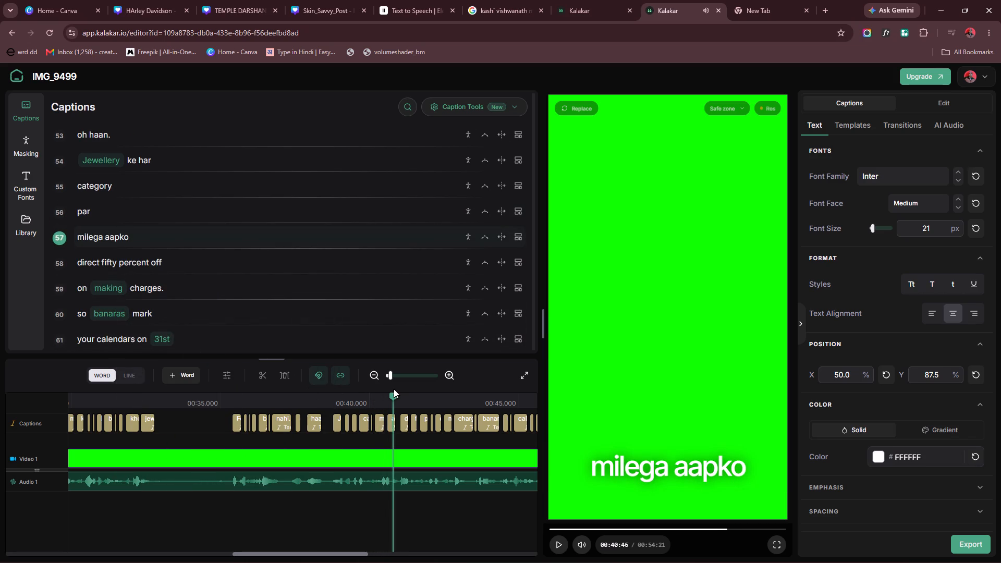
drag(393, 395, 353, 413)
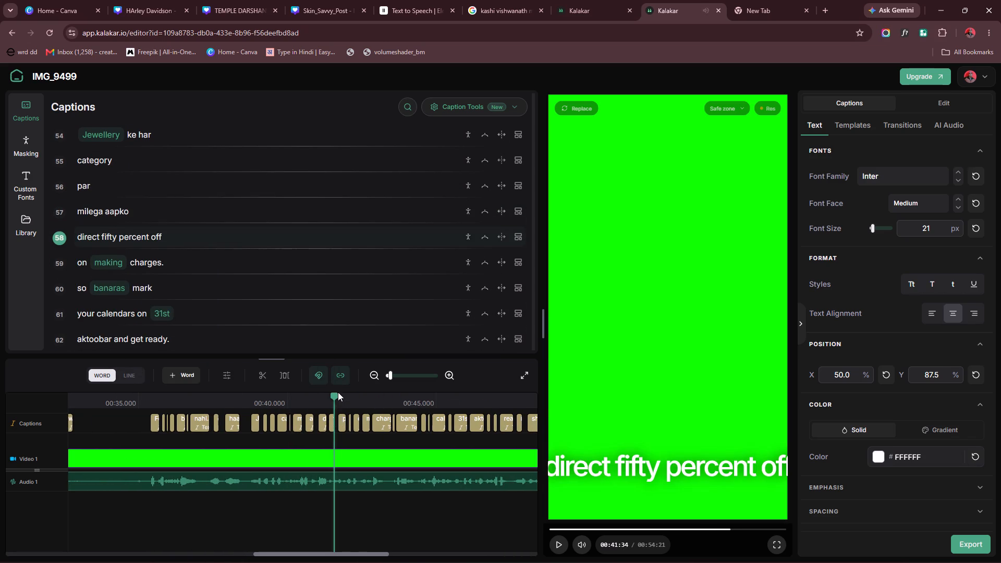
drag(336, 395, 296, 406)
key(space)
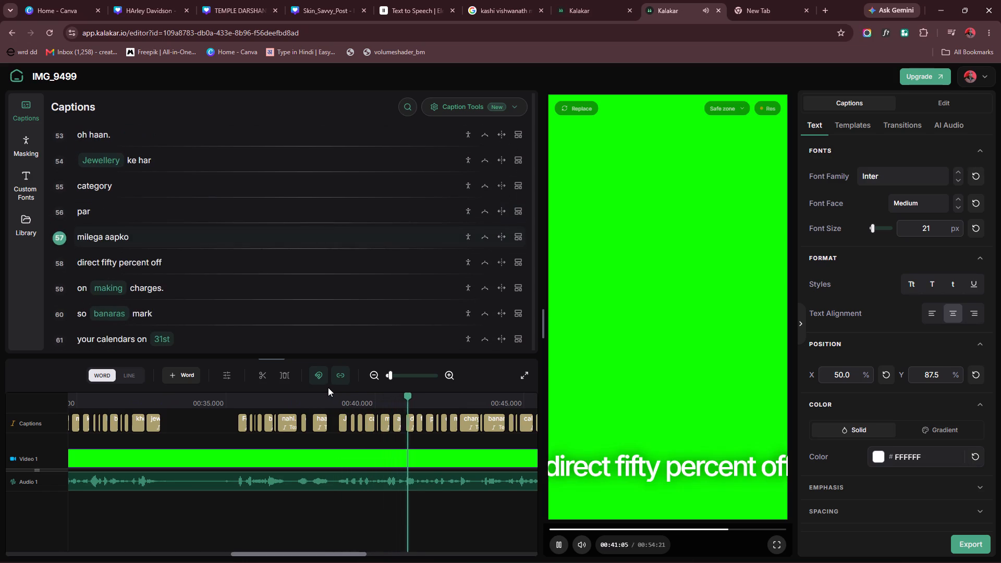
key(space)
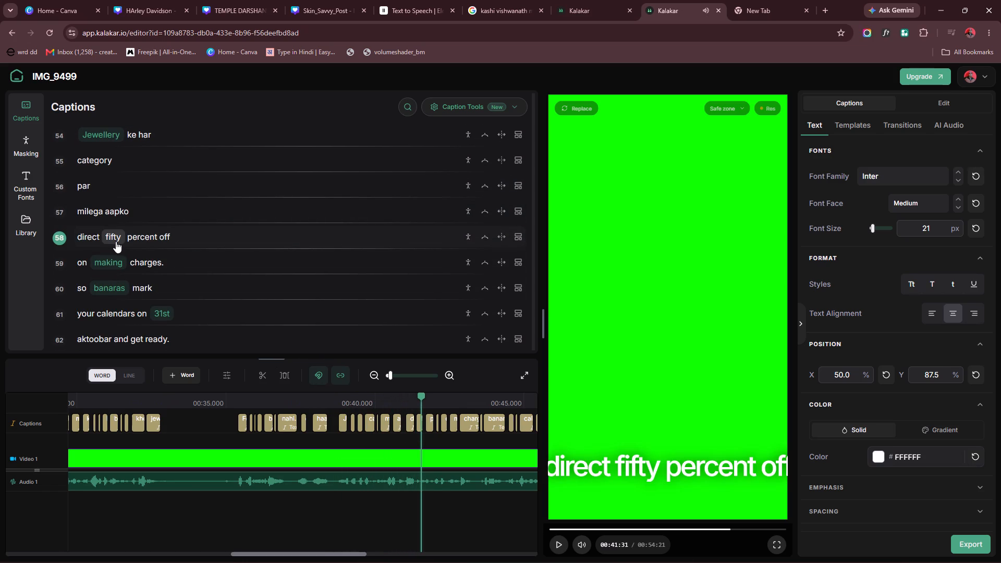
Capitalise "direct" as "Direct" in the "direct fifty percent off" caption line.
click(149, 240)
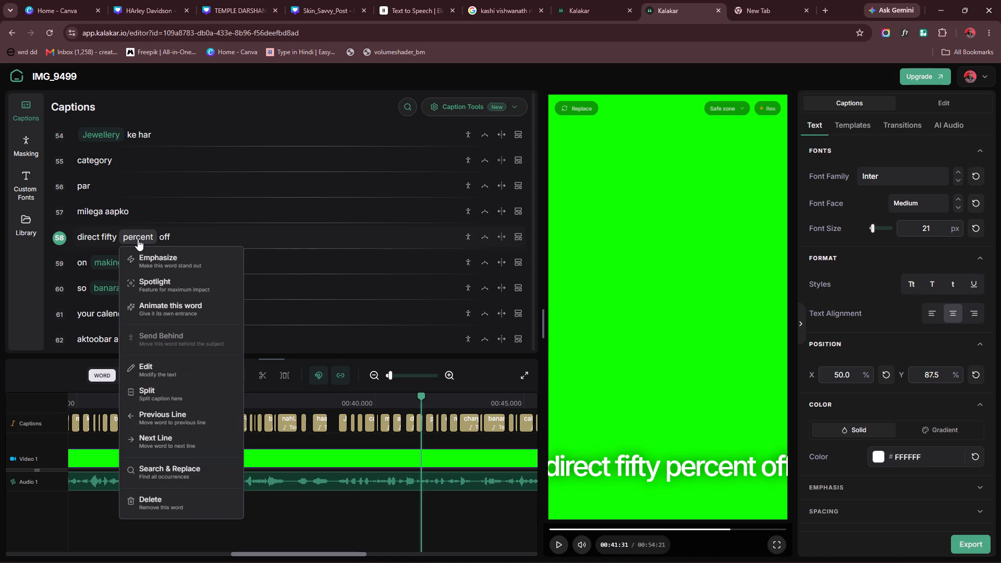
click(85, 236)
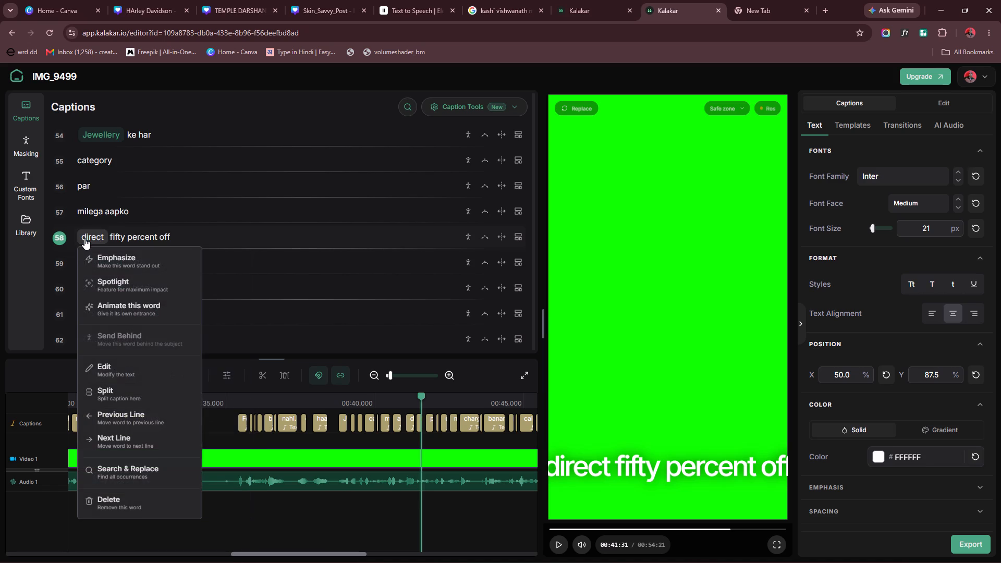
double_click(83, 236)
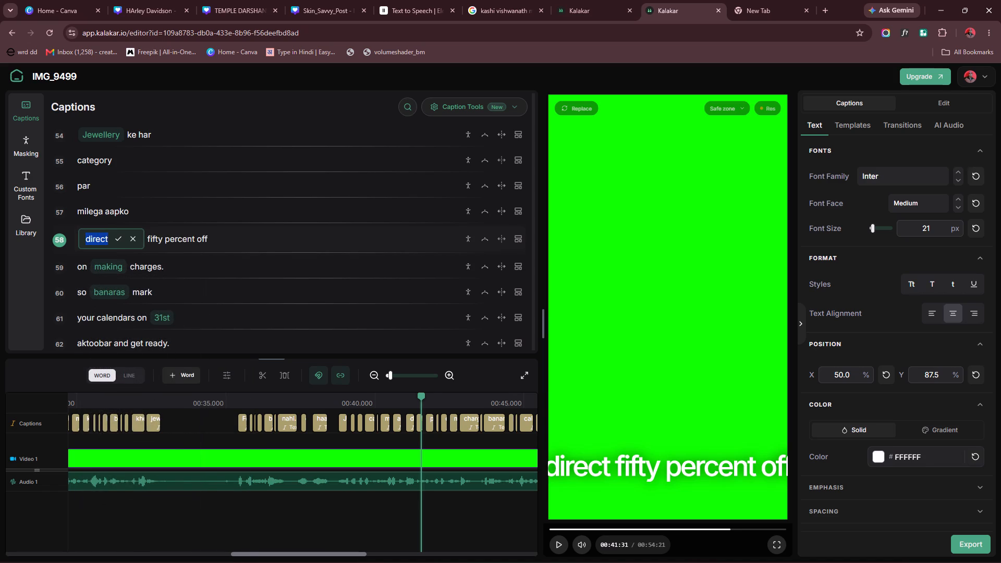
click(90, 241)
key(BackSpace)
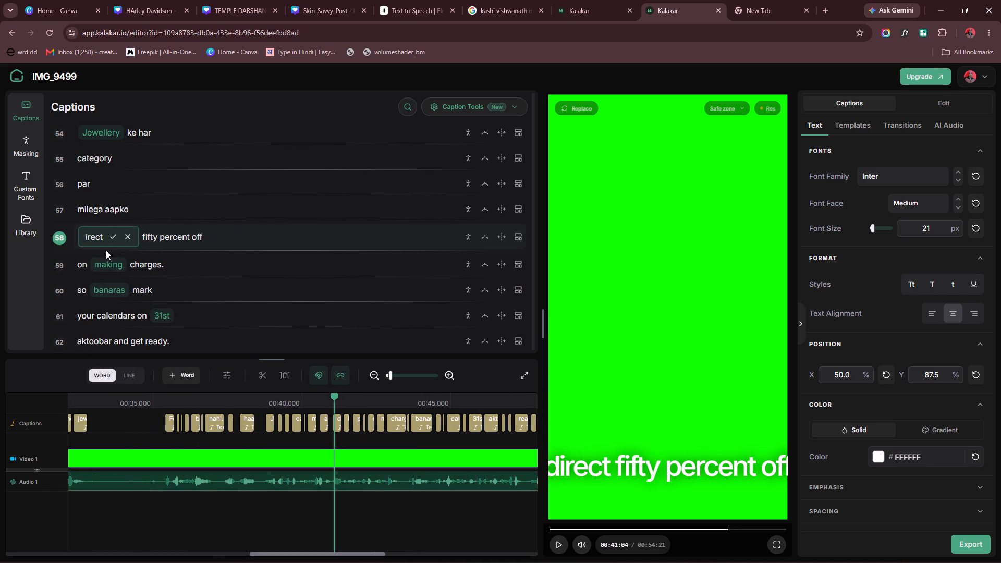
key(shift+d)
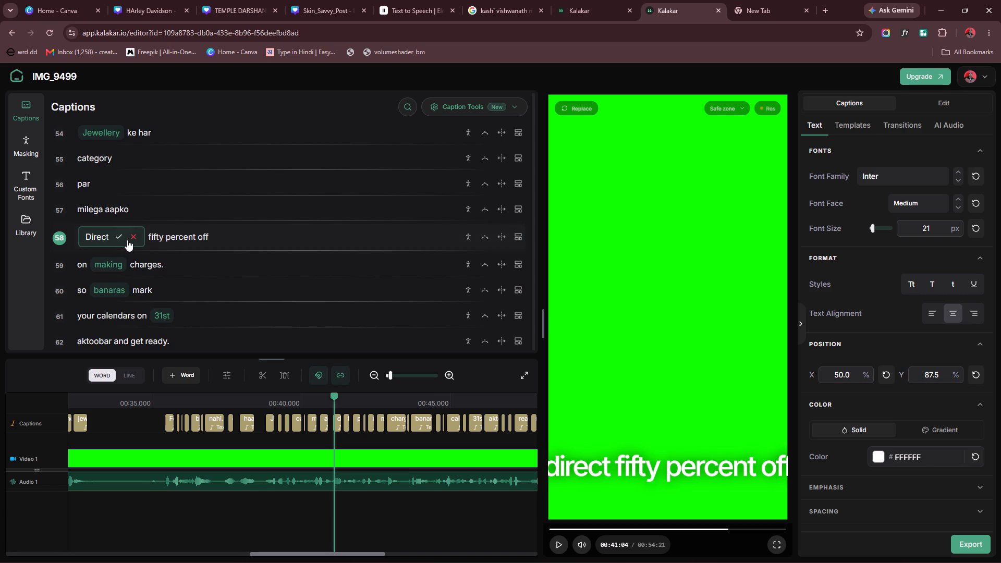
click(118, 237)
Replace the word "fifty" with "50 %" in the "Direct fifty percent off" caption line.
click(115, 237)
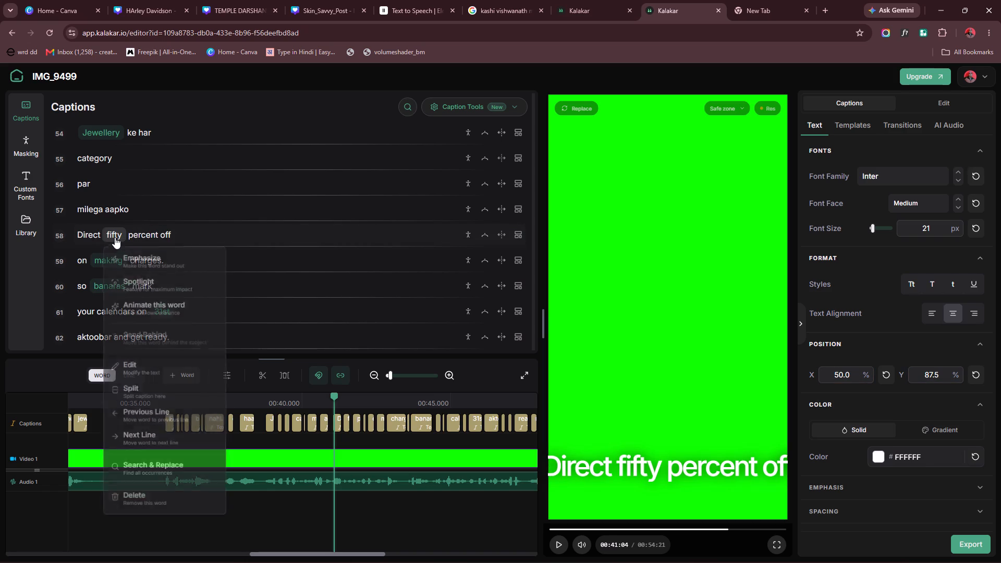
click(112, 238)
click(112, 238)
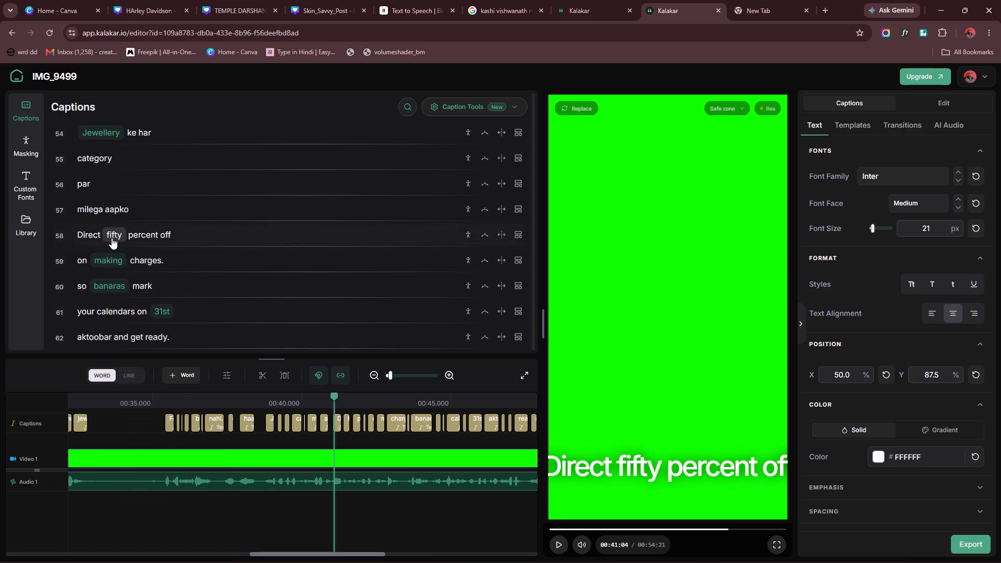
key(BackSpace)
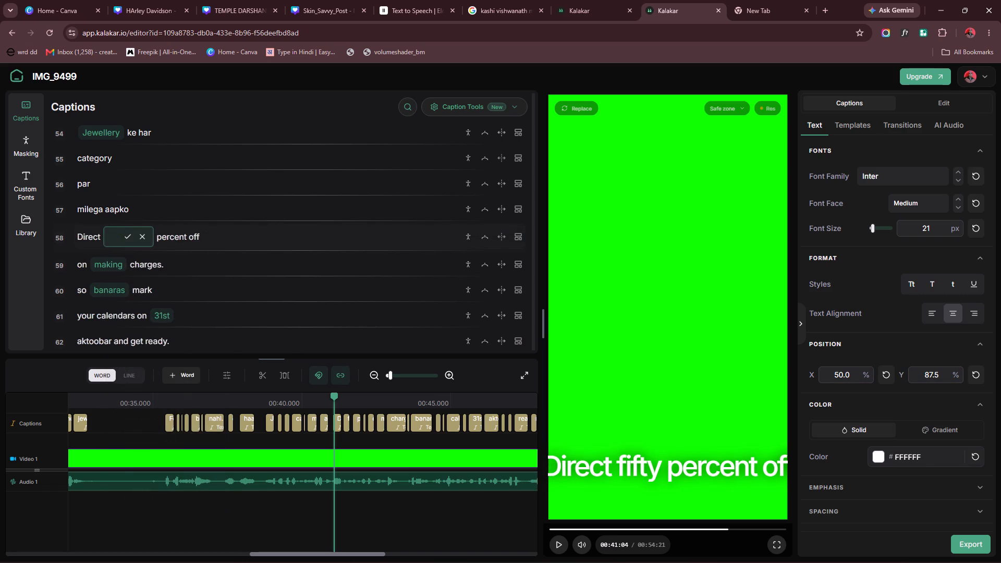
key(shift+percent)
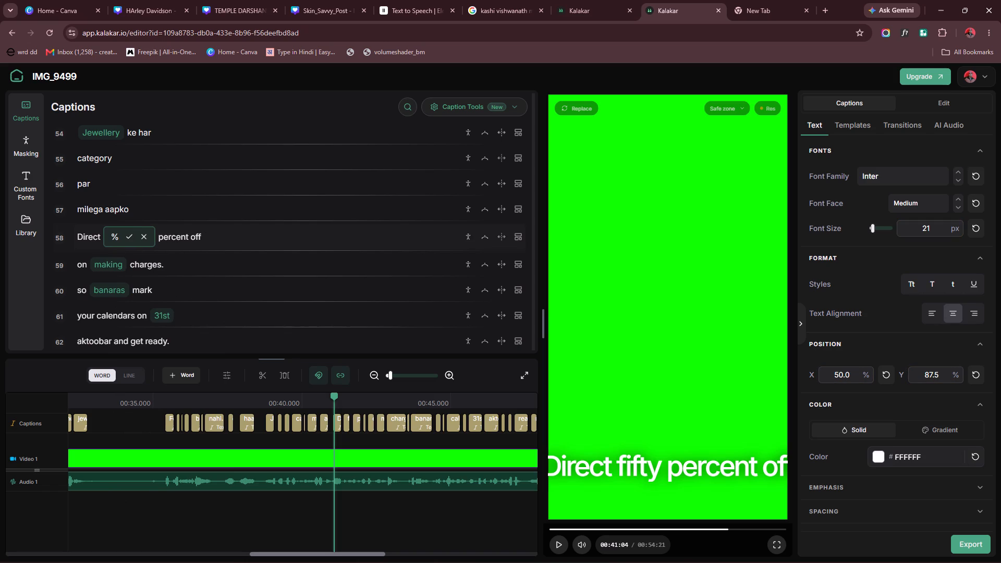
key(BackSpace)
text(50)
key(space)
key(5)
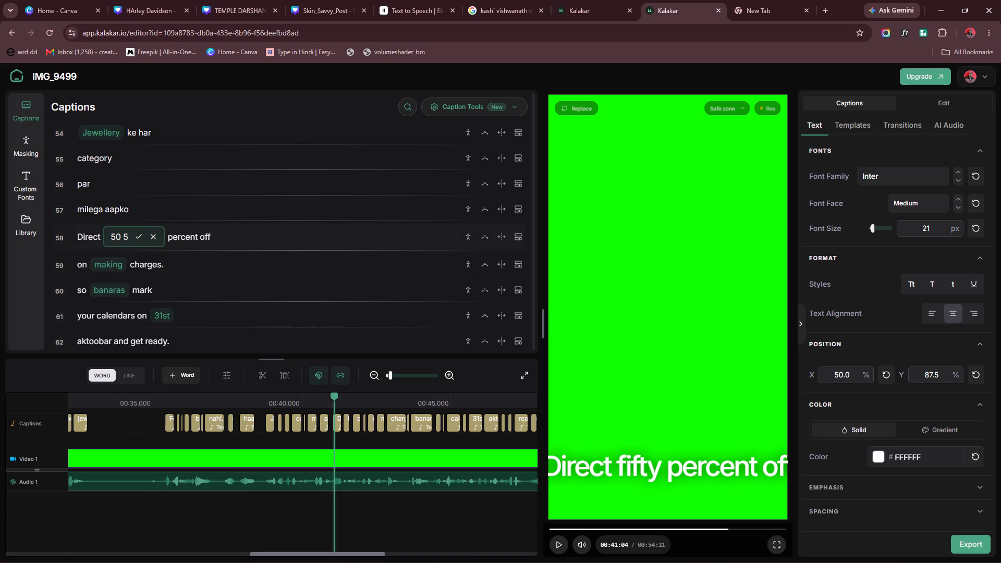
key(BackSpace)
key(shift+percent)
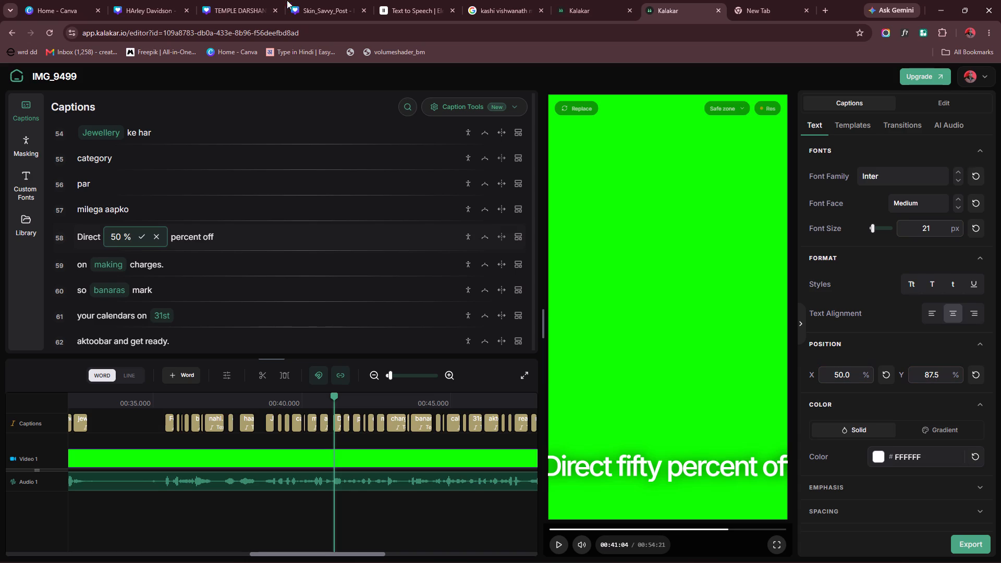
click(142, 237)
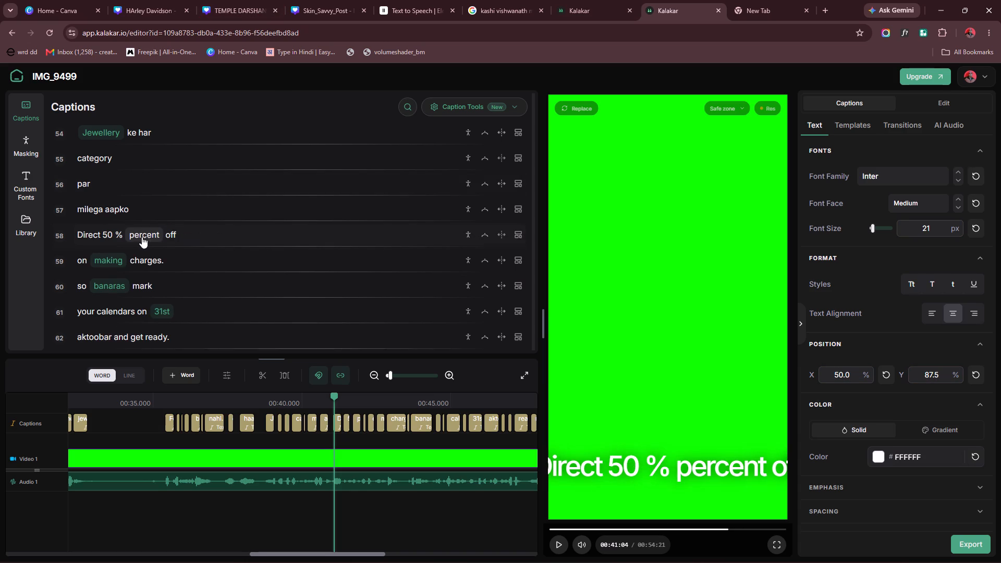
Delete the word "percent" from the "Direct 50 % percent off" caption line.
double_click(145, 236)
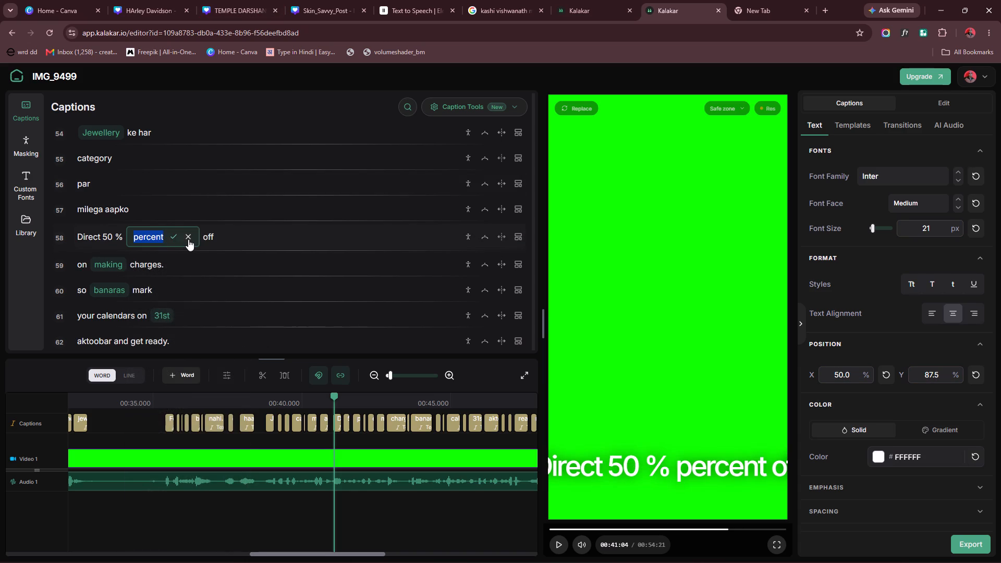
click(189, 238)
click(151, 236)
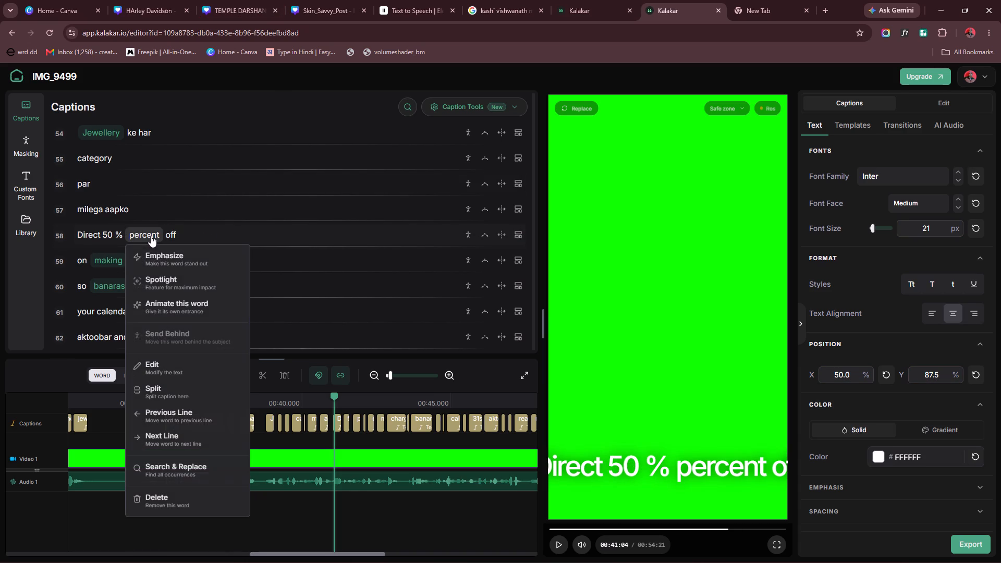
click(156, 497)
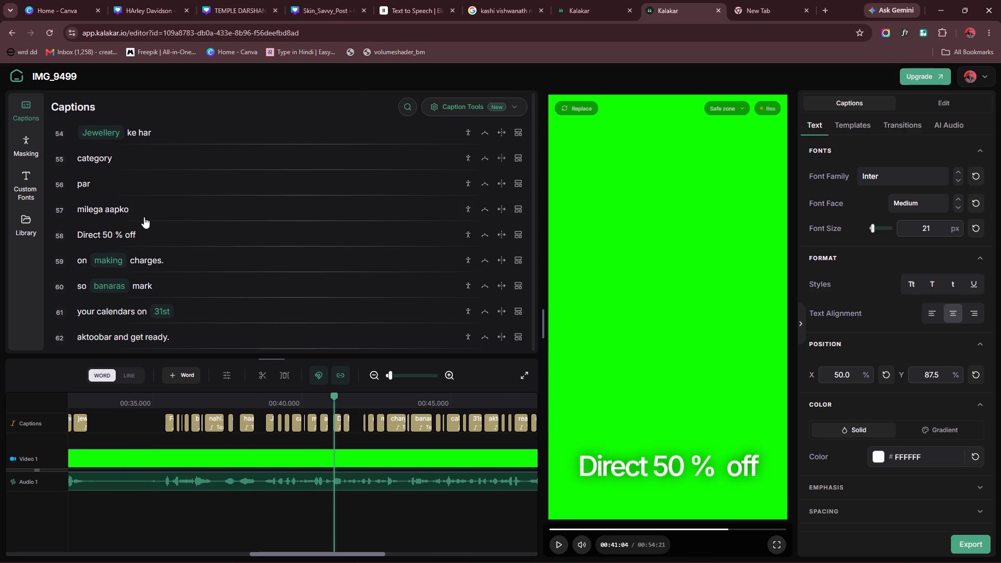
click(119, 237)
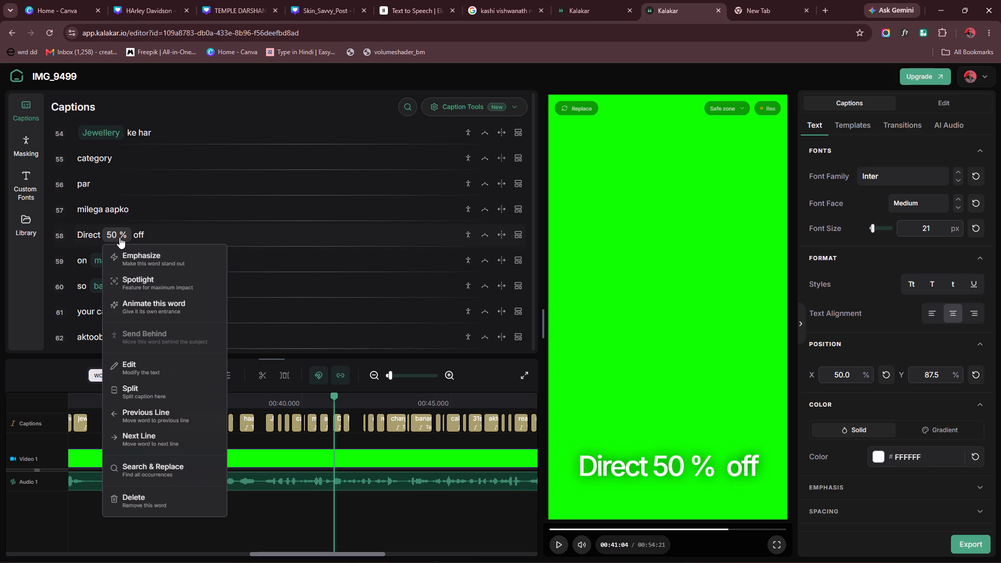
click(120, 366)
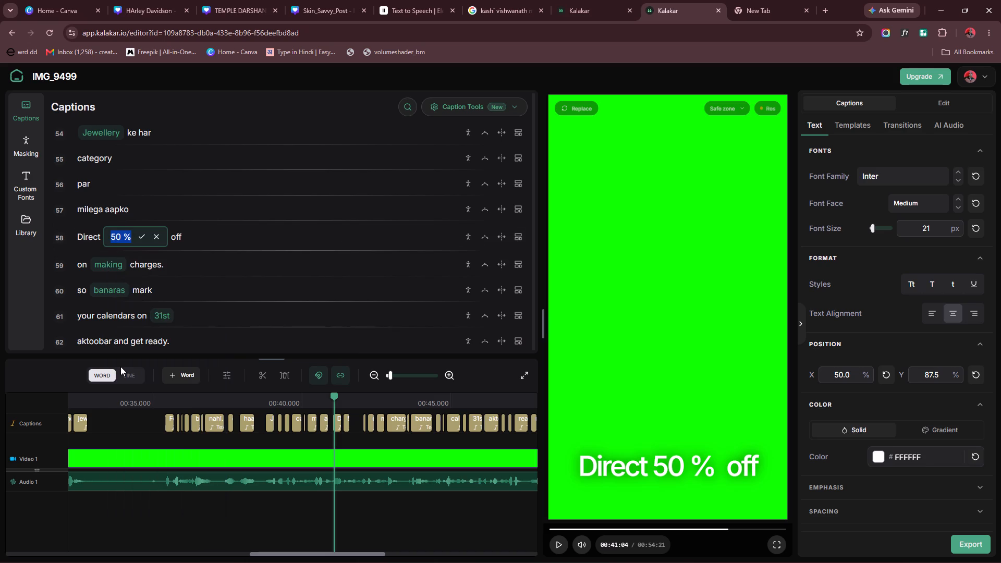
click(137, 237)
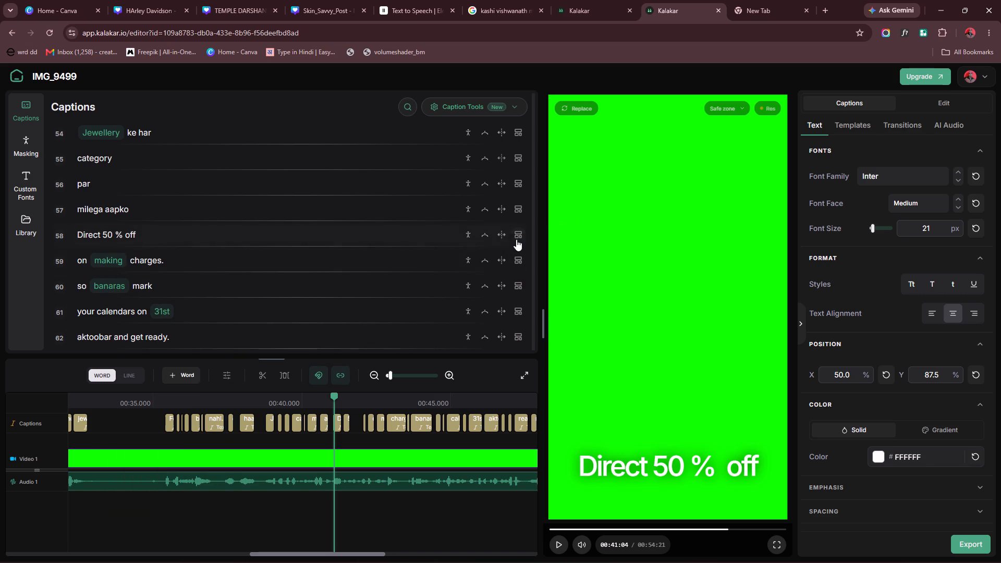
Move only the "Direct 50 % off" caption line up to a Y position of about 16.1%.
click(517, 238)
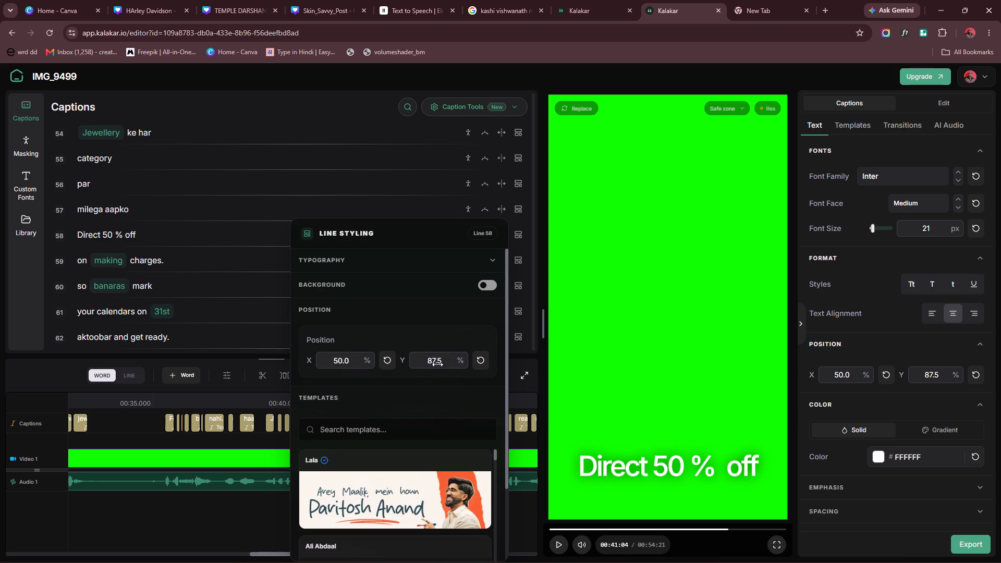
drag(440, 360, 289, 363)
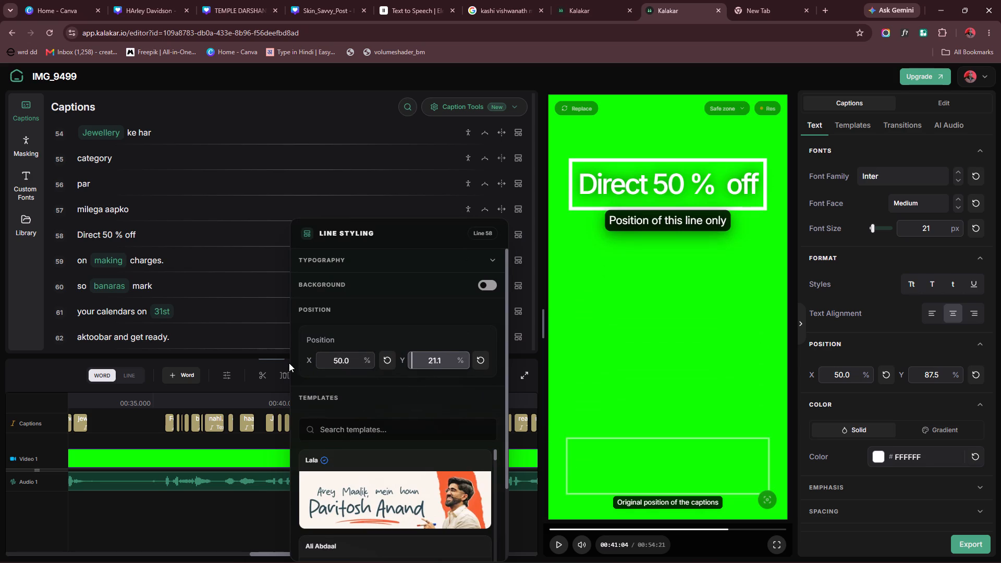
drag(289, 363, 284, 363)
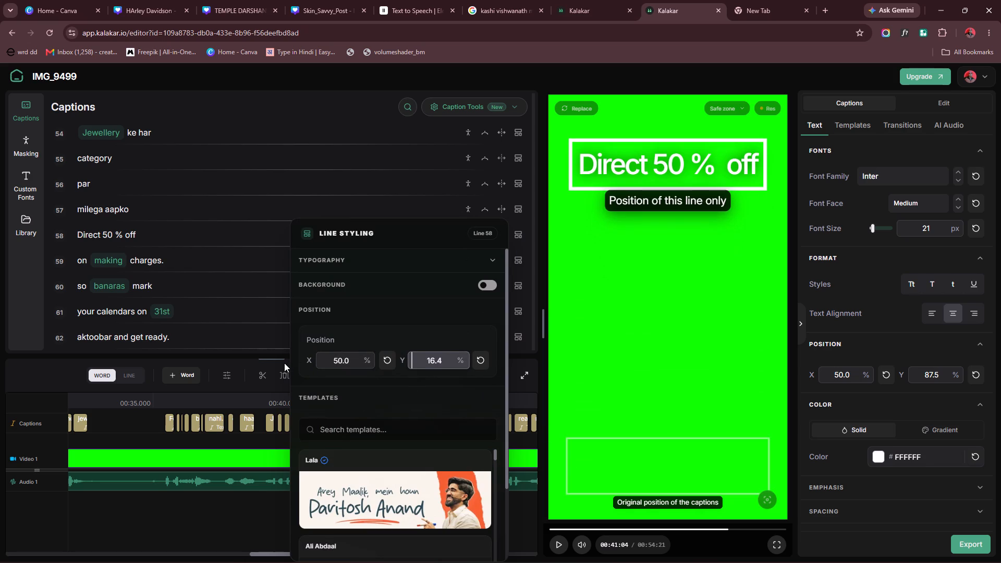
drag(284, 363, 284, 363)
Remove the space inside "50 %" so the caption line reads "Direct 50% off".
double_click(117, 239)
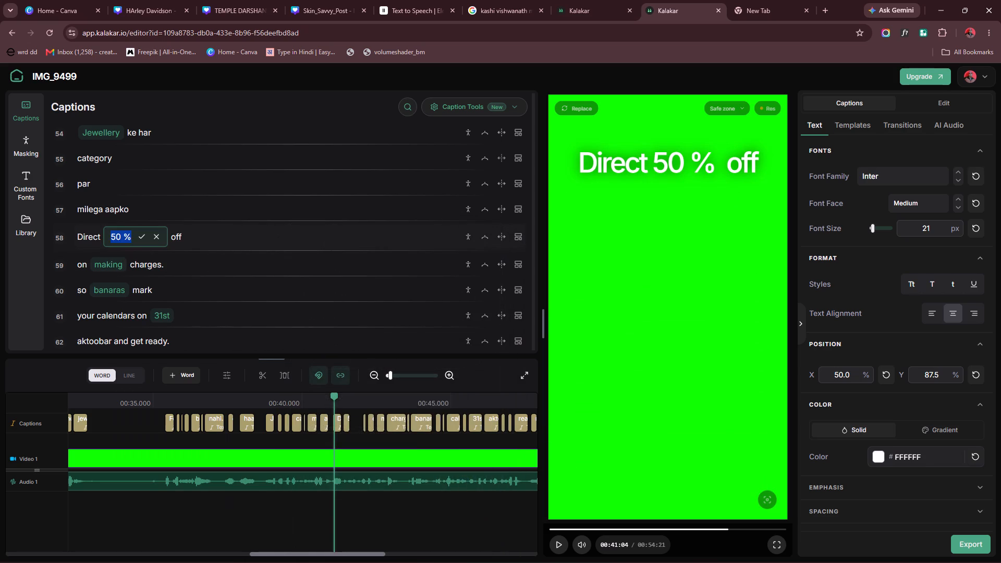
click(123, 236)
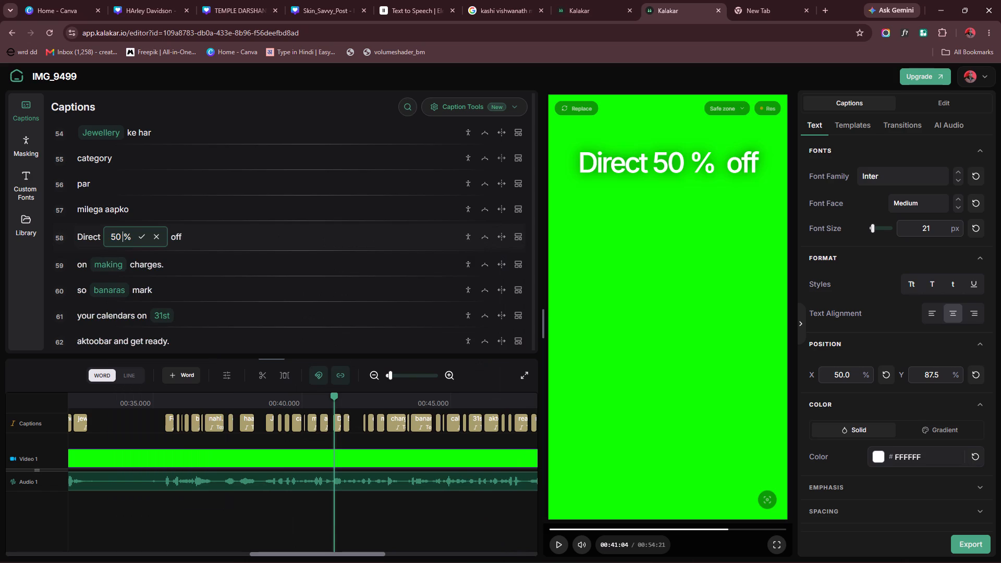
key(BackSpace)
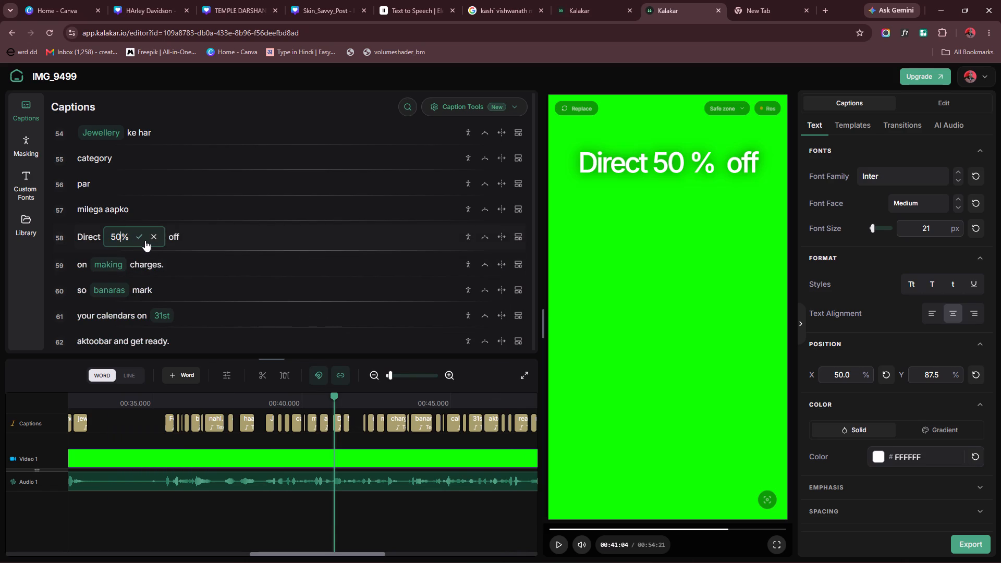
click(143, 238)
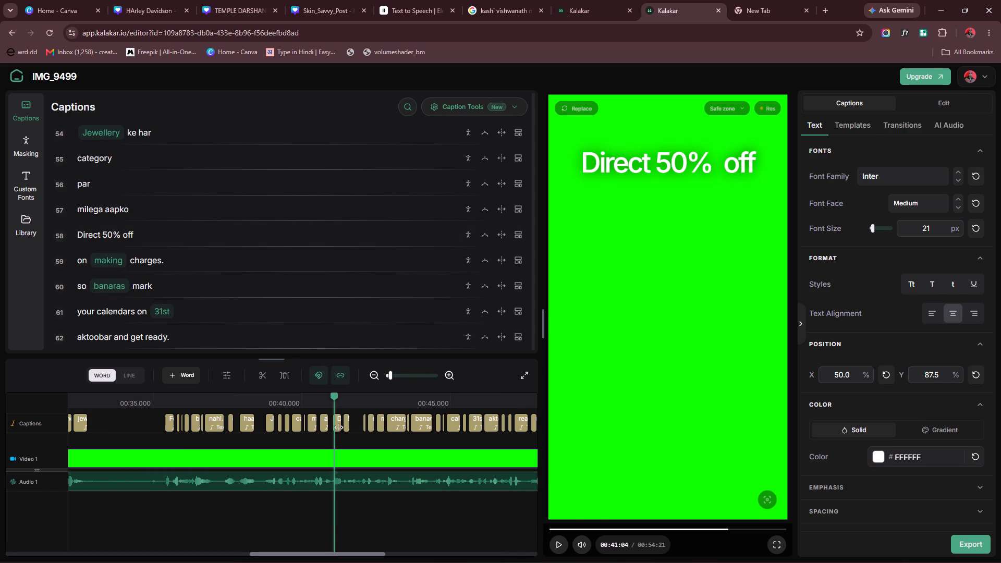
Apply the Bubbles template to only the "Direct 50% off" caption line.
click(517, 235)
scroll(400, 413, down, 9)
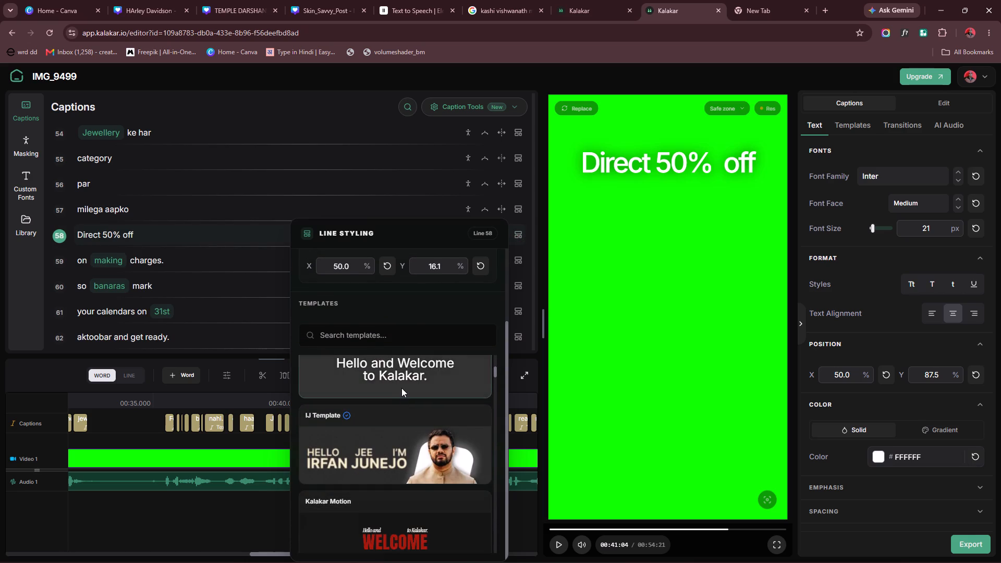
scroll(401, 388, down, 4)
scroll(403, 430, up, 3)
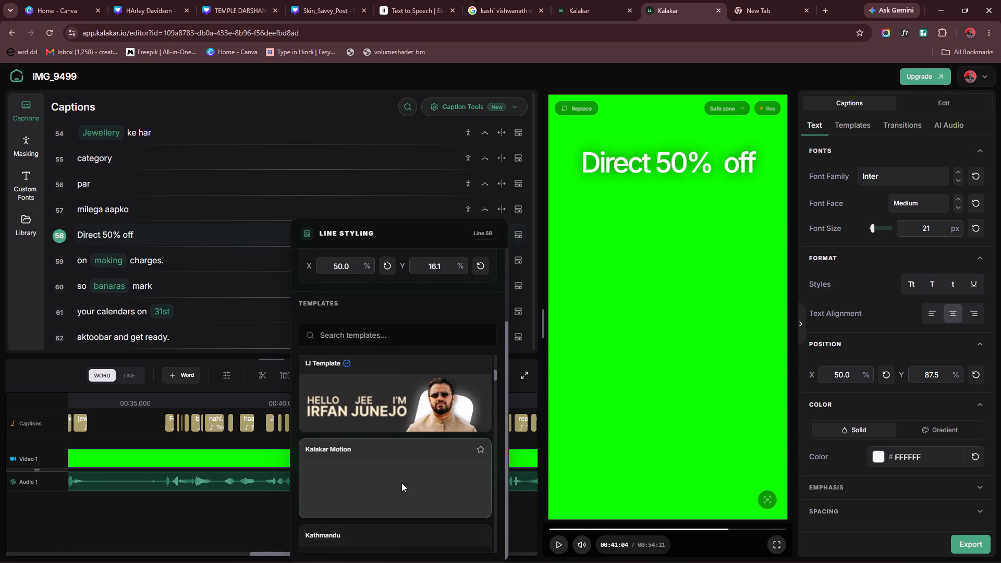
scroll(400, 480, down, 3)
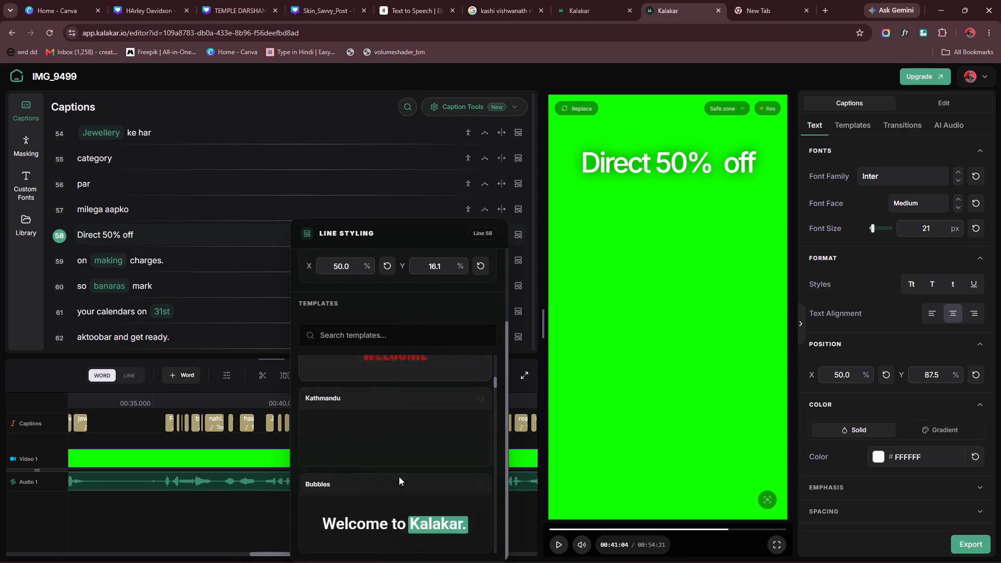
scroll(398, 473, down, 3)
scroll(396, 460, up, 1)
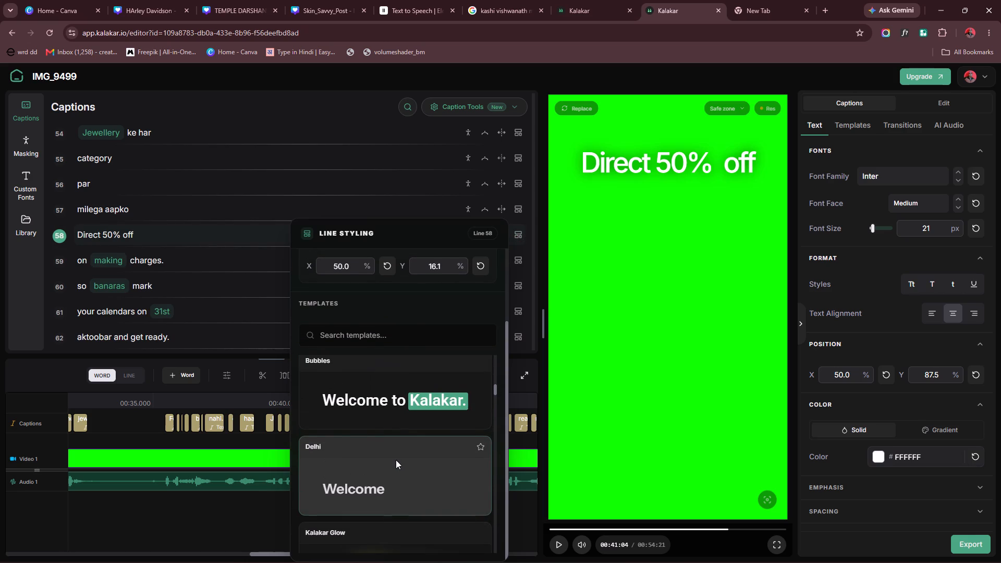
click(388, 415)
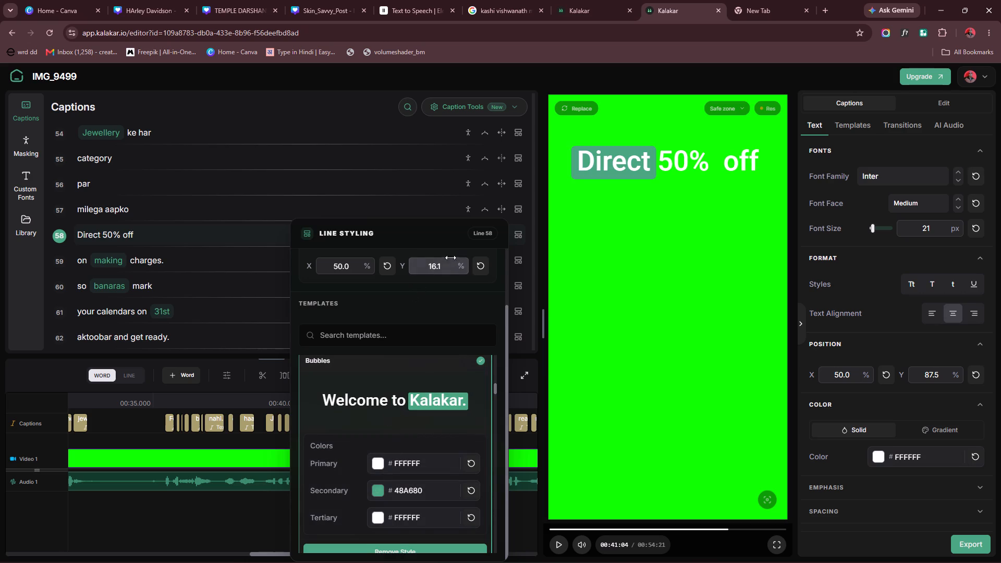
click(518, 235)
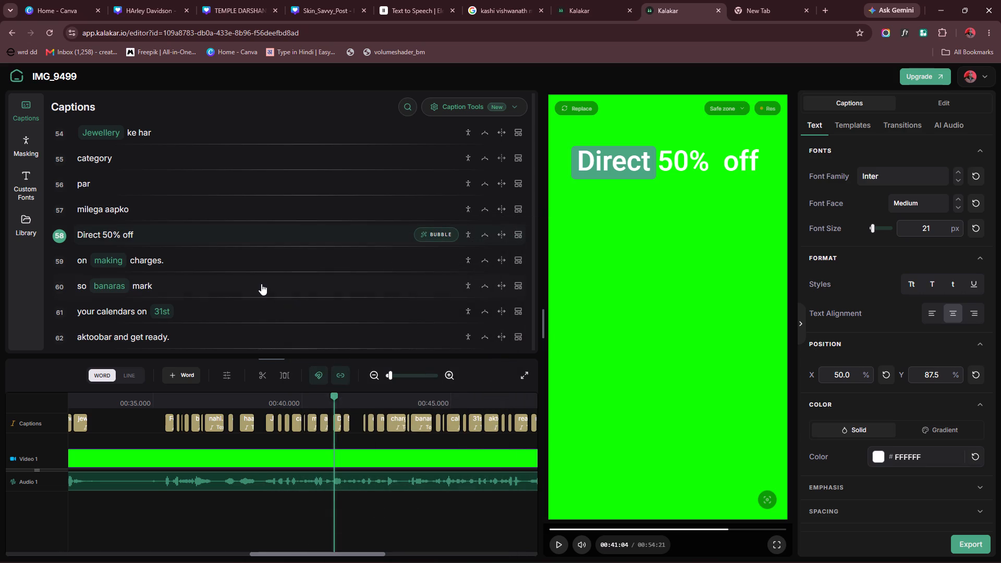
Play on to the "on making charges." caption line and reduce only that line's font size to 18.
key(space)
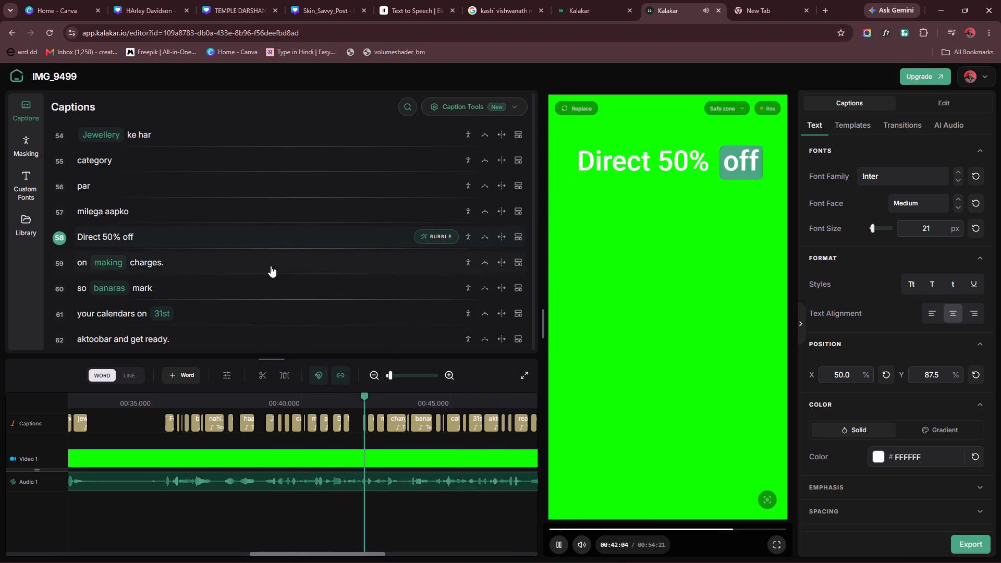
key(space)
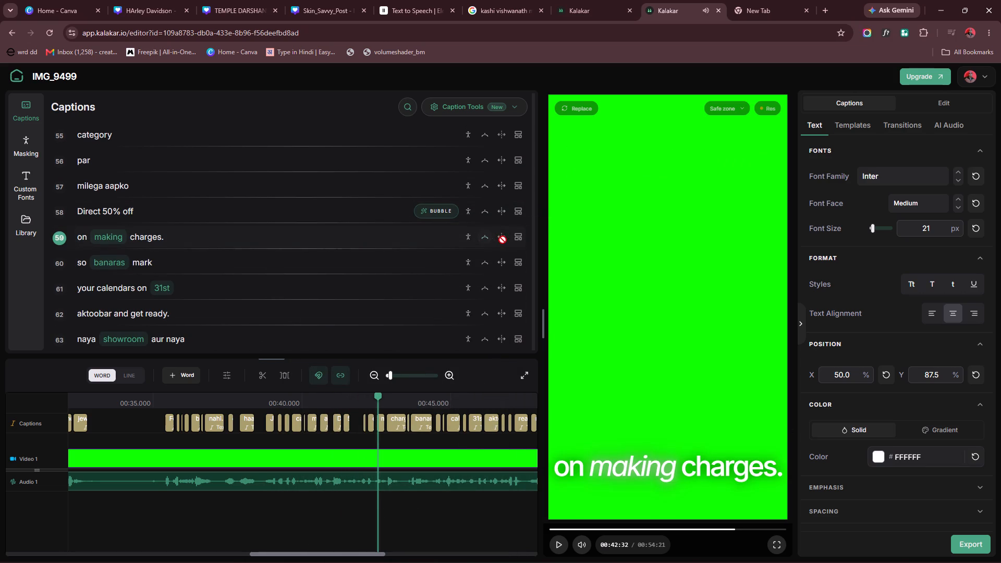
click(517, 239)
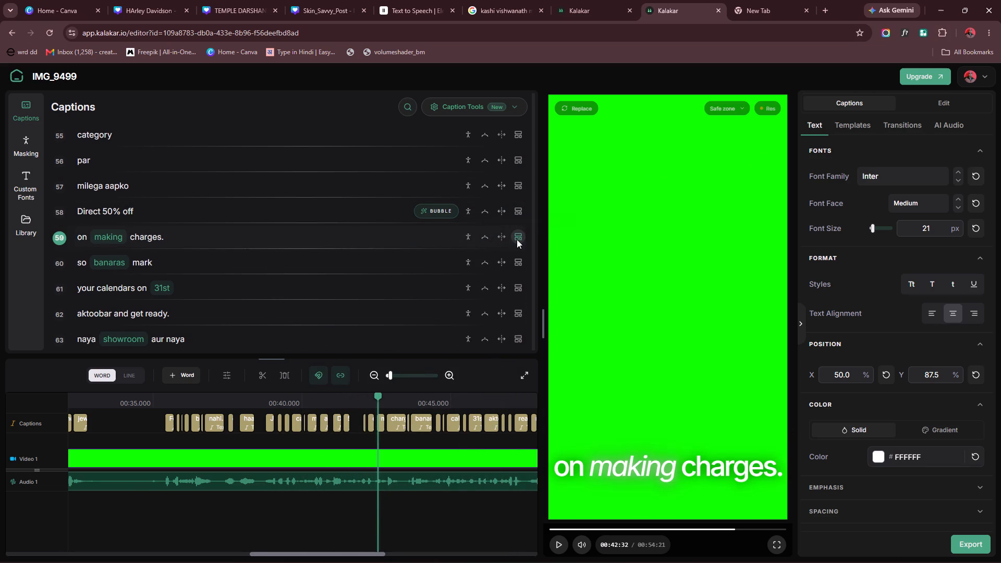
click(480, 260)
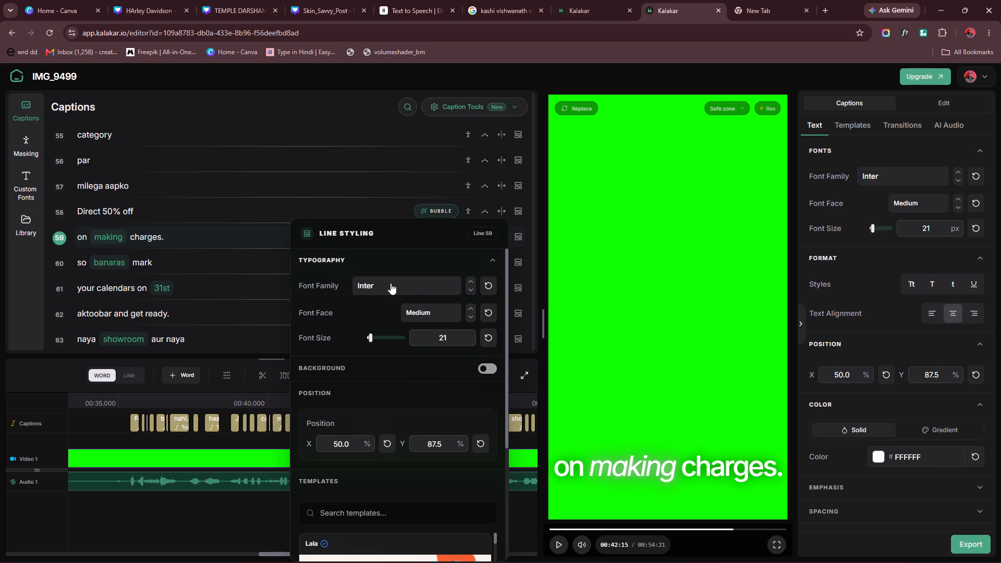
drag(436, 337, 426, 339)
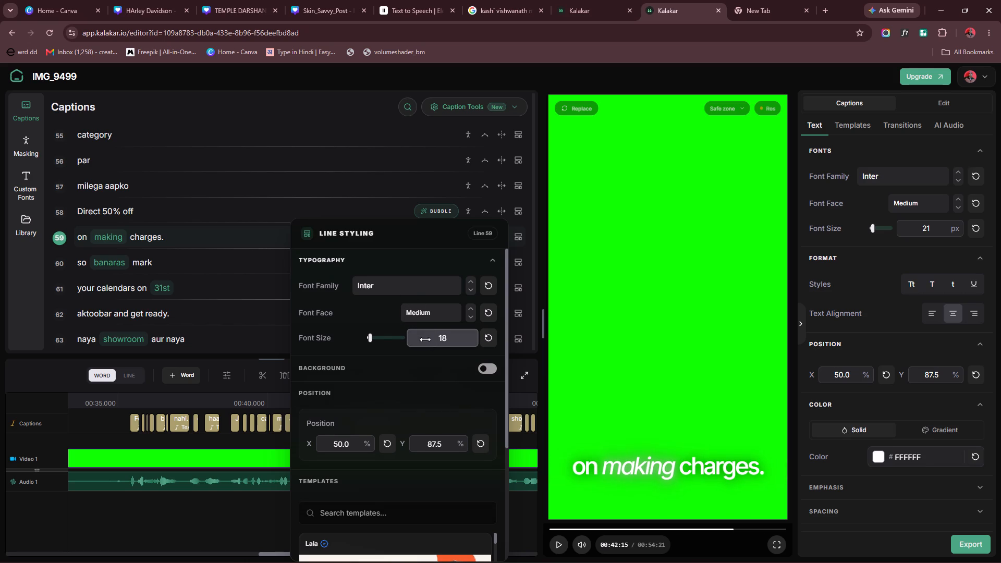
click(520, 235)
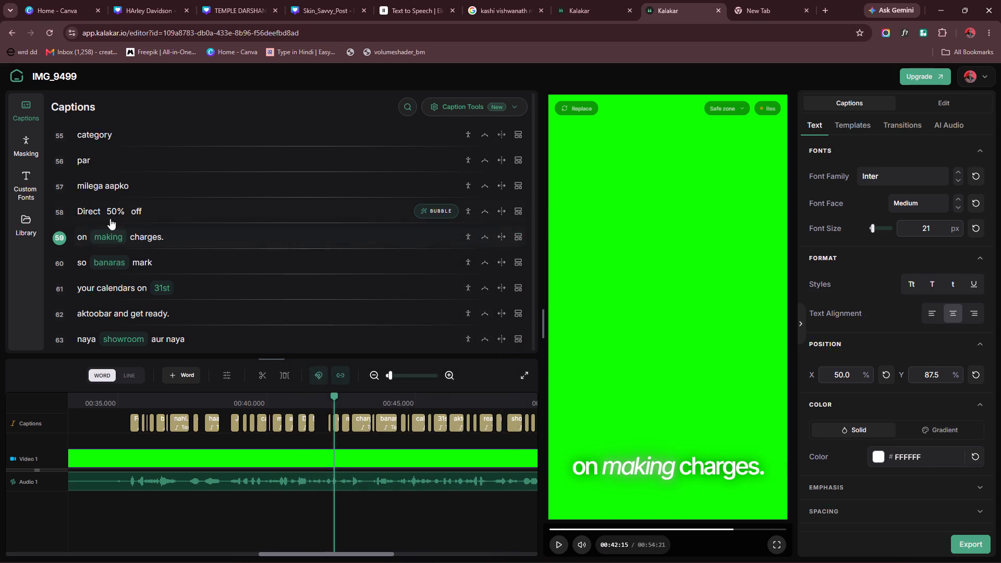
Capitalise the first letter of each word in caption line 59 so it reads "On Making Charges.".
click(83, 237)
double_click(86, 239)
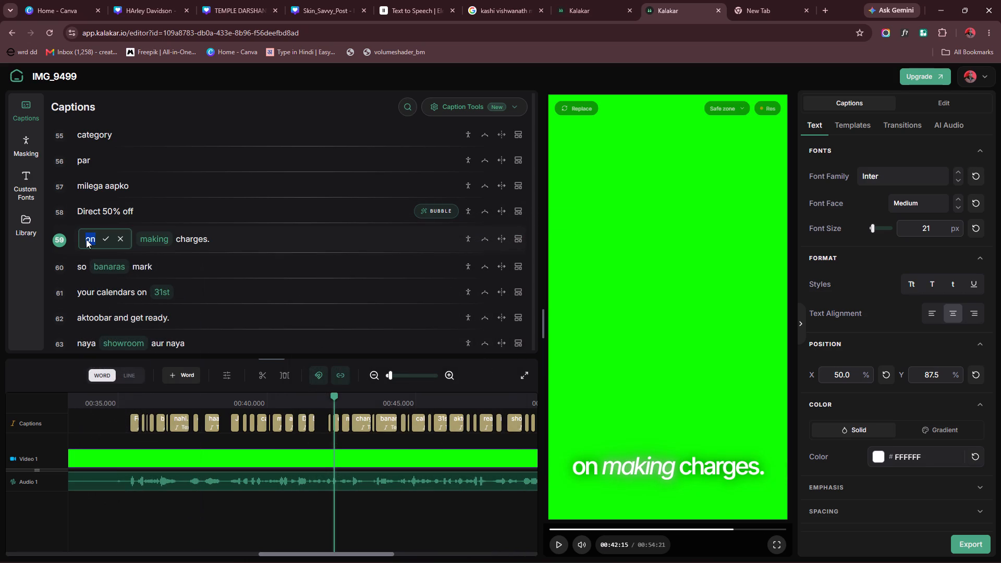
click(89, 240)
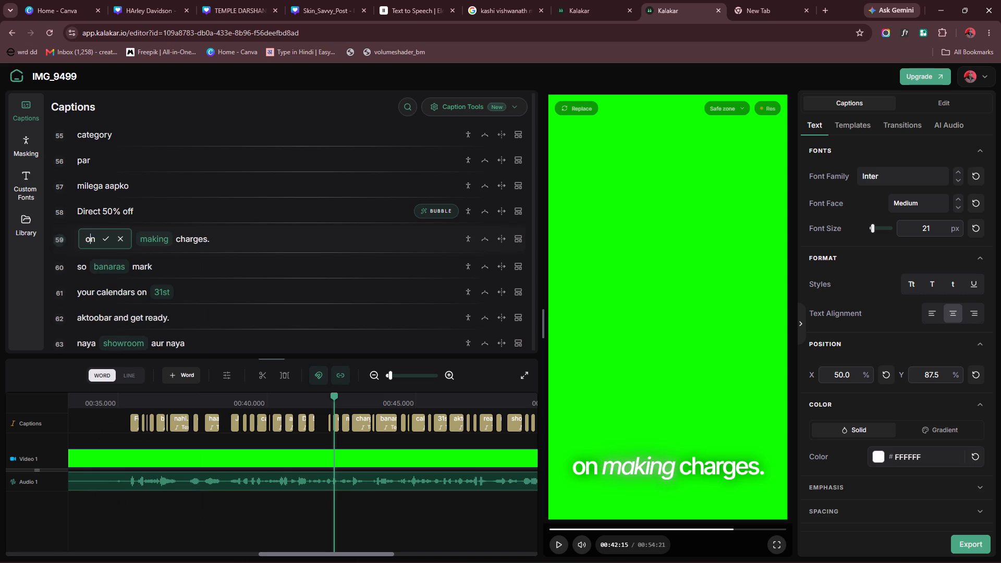
key(BackSpace)
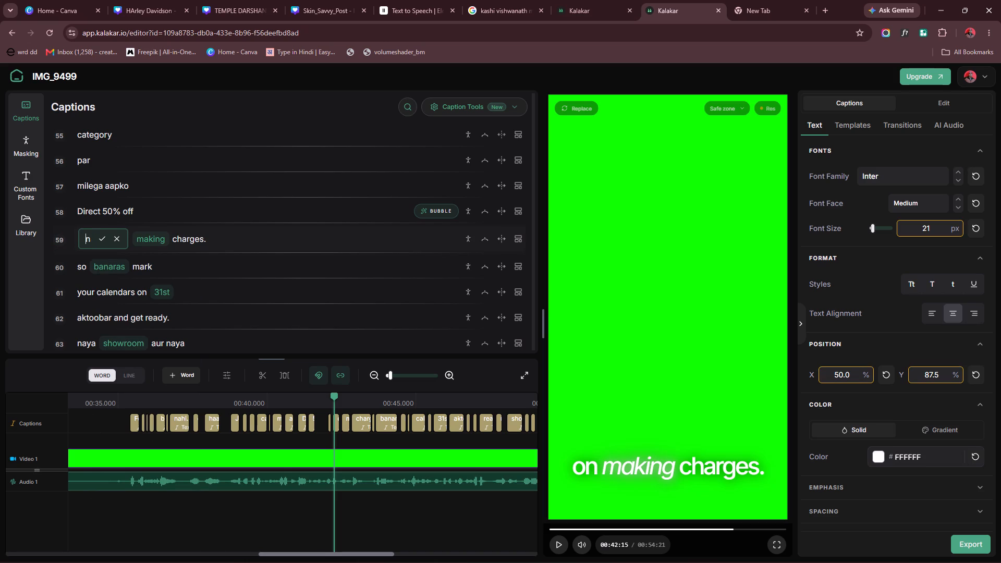
key(shift+o)
click(108, 238)
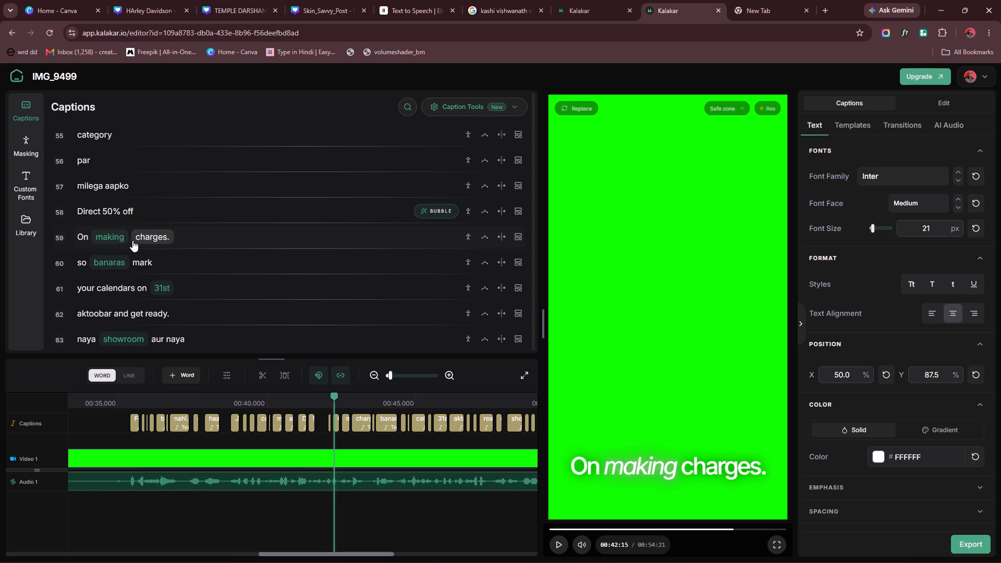
double_click(100, 238)
click(105, 240)
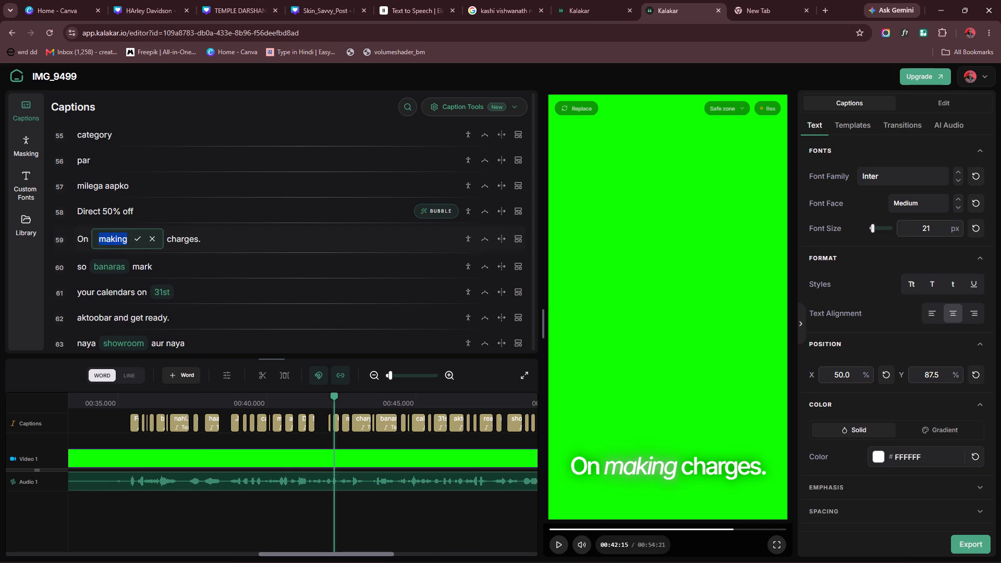
key(BackSpace)
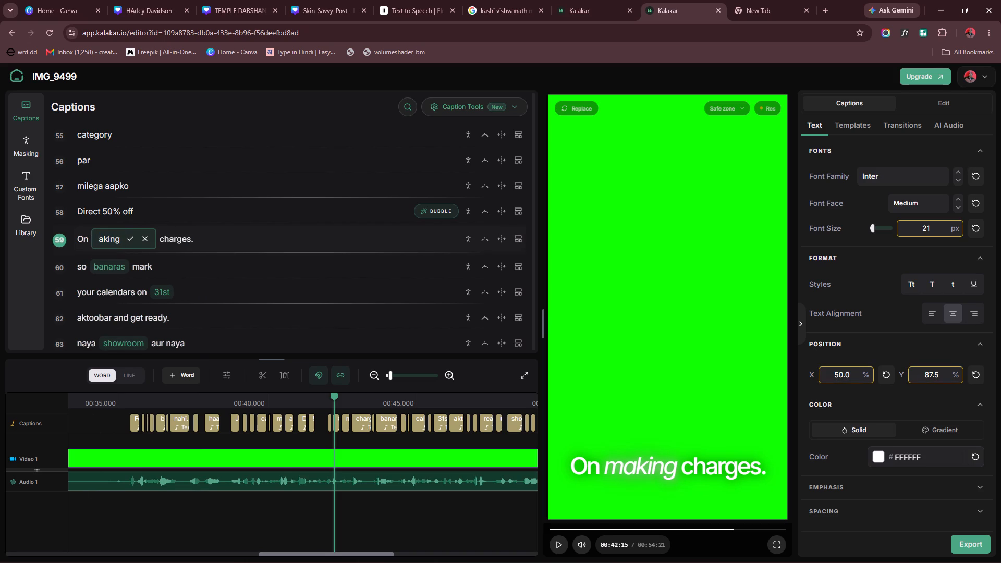
key(shift+m)
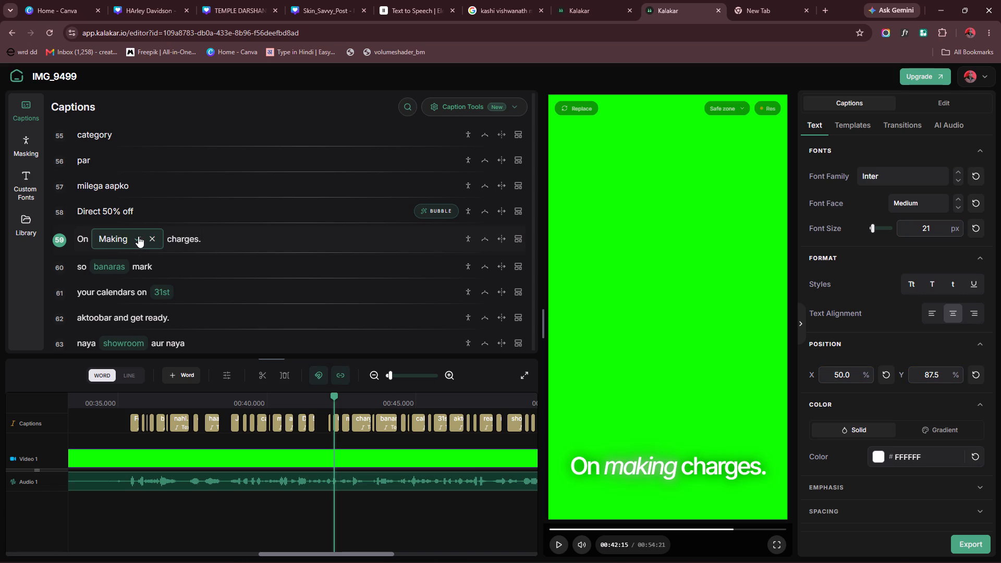
click(138, 236)
double_click(142, 237)
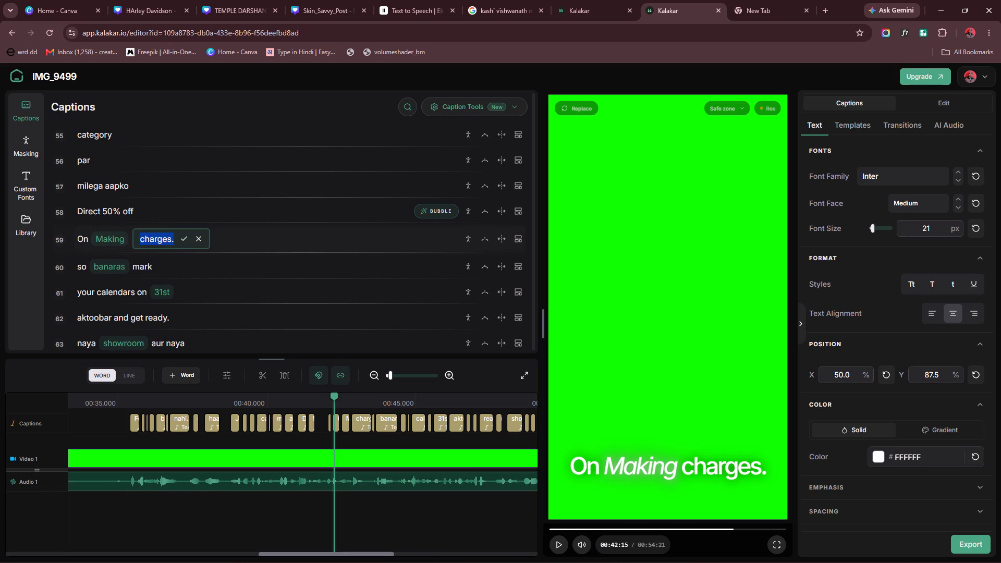
click(143, 238)
key(BackSpace)
key(shift+c)
click(183, 239)
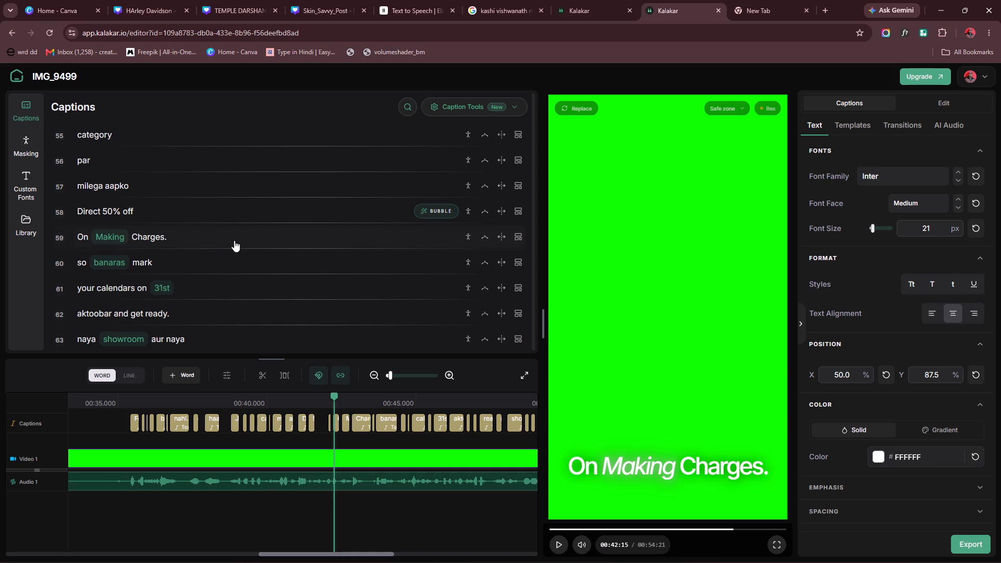
Play on to the "so banaras mark" caption line and capitalise its middle word as "Banaras".
key(space)
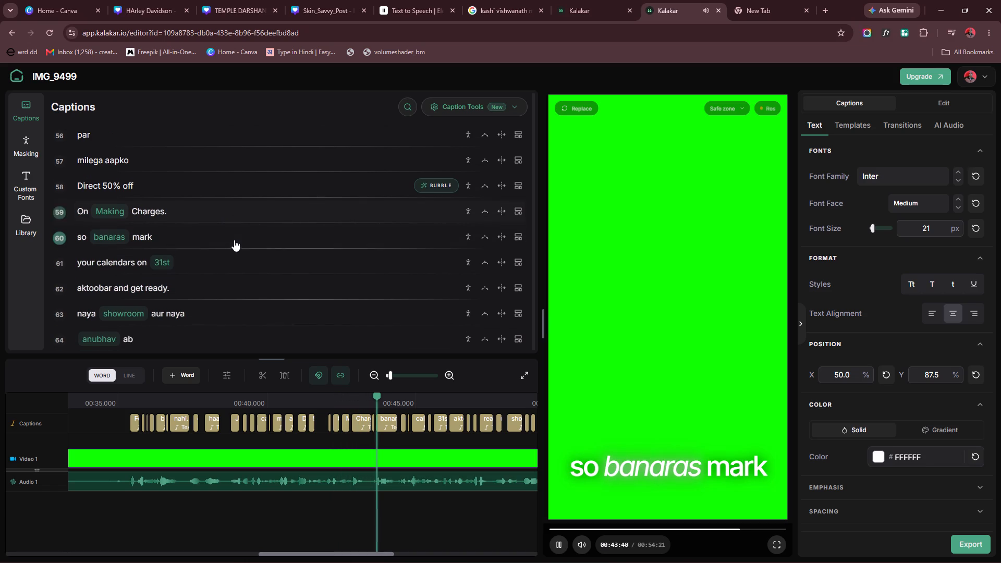
key(space)
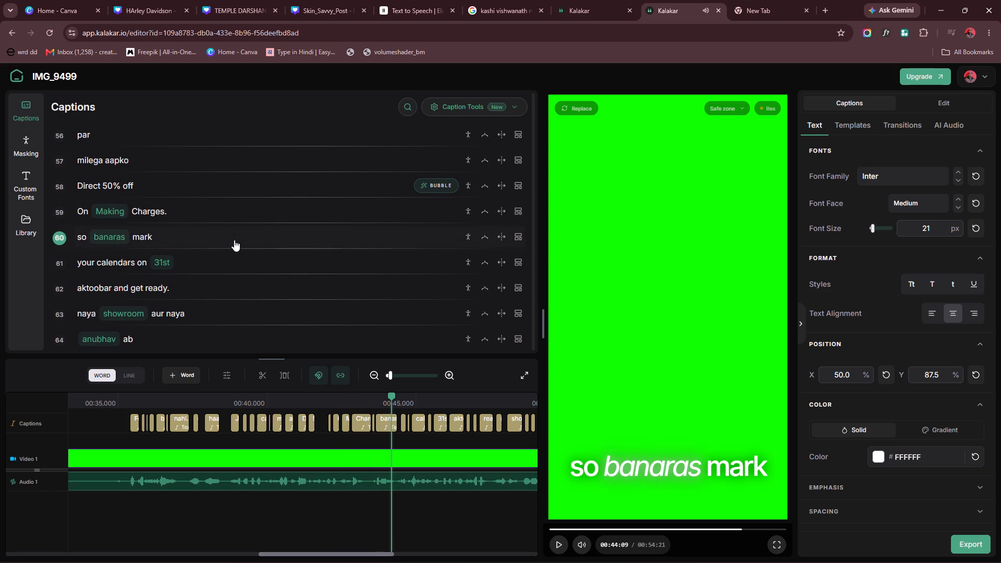
click(102, 237)
click(102, 237)
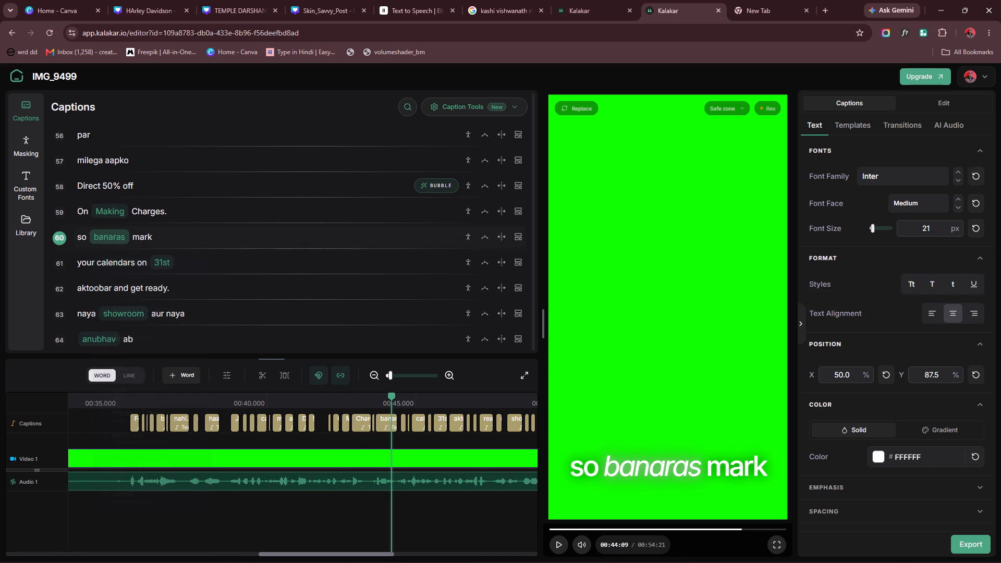
click(102, 237)
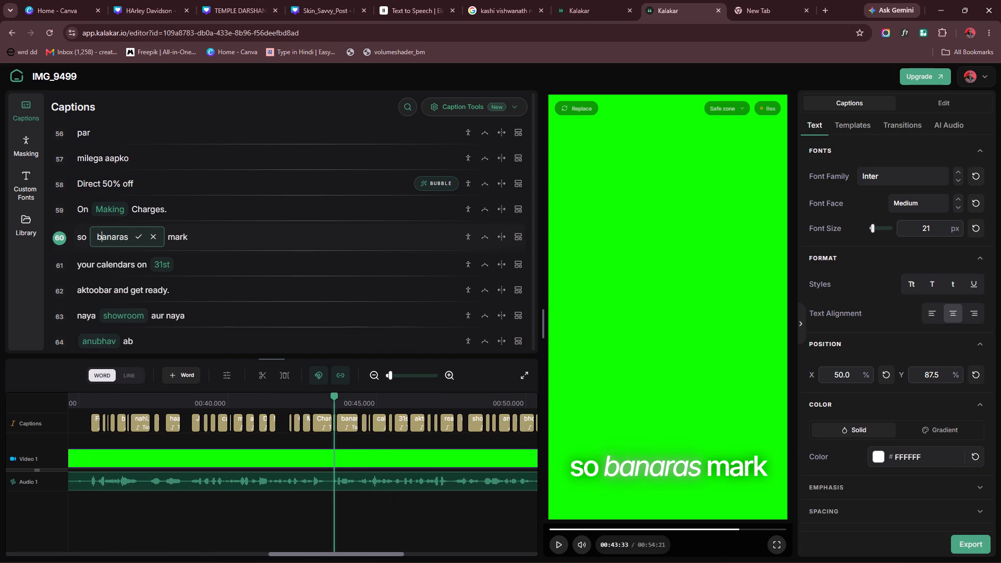
key(BackSpace)
key(shift+b)
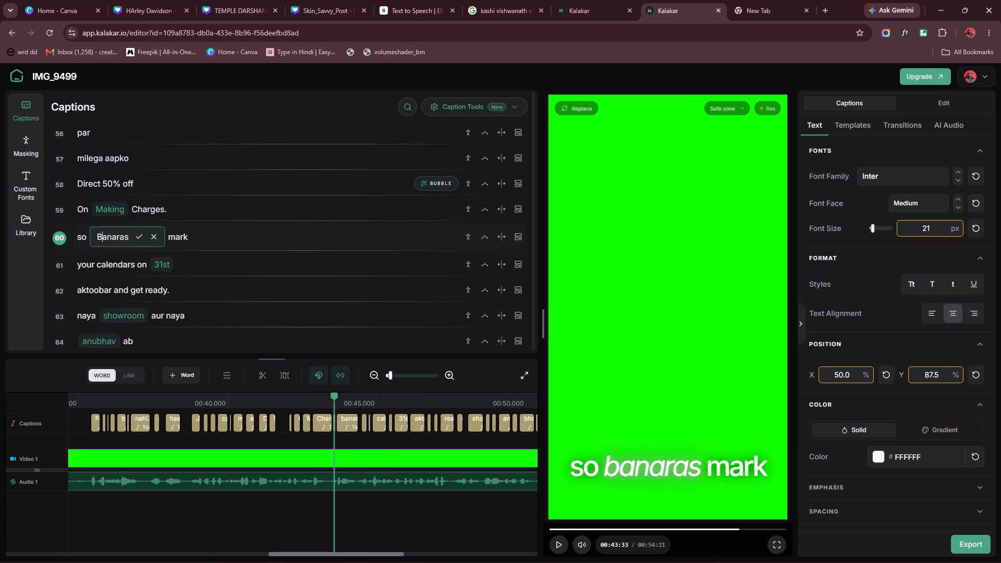
click(138, 238)
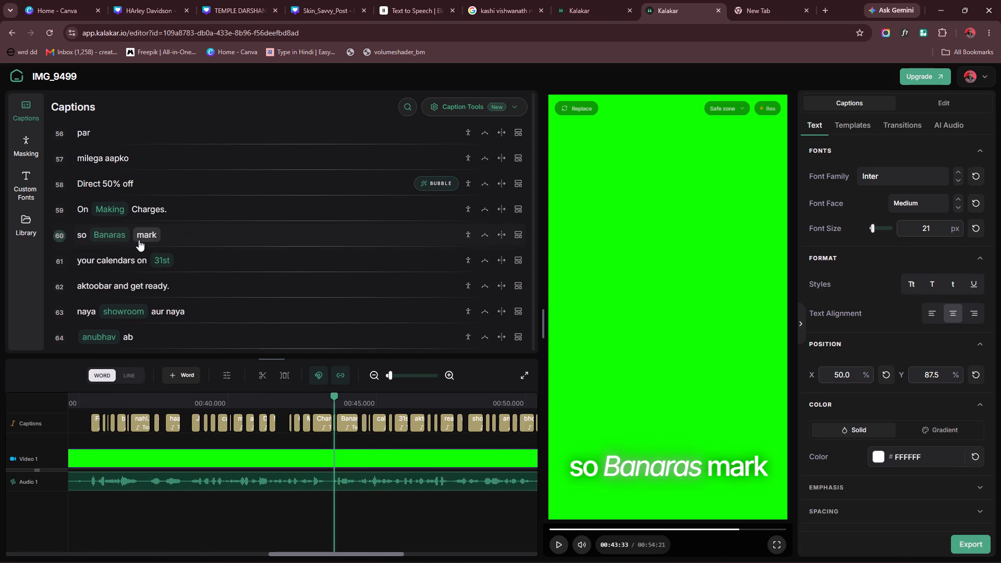
Play on to the "your calendars on 31st" caption line and reduce only that line's font size to 17.
key(space)
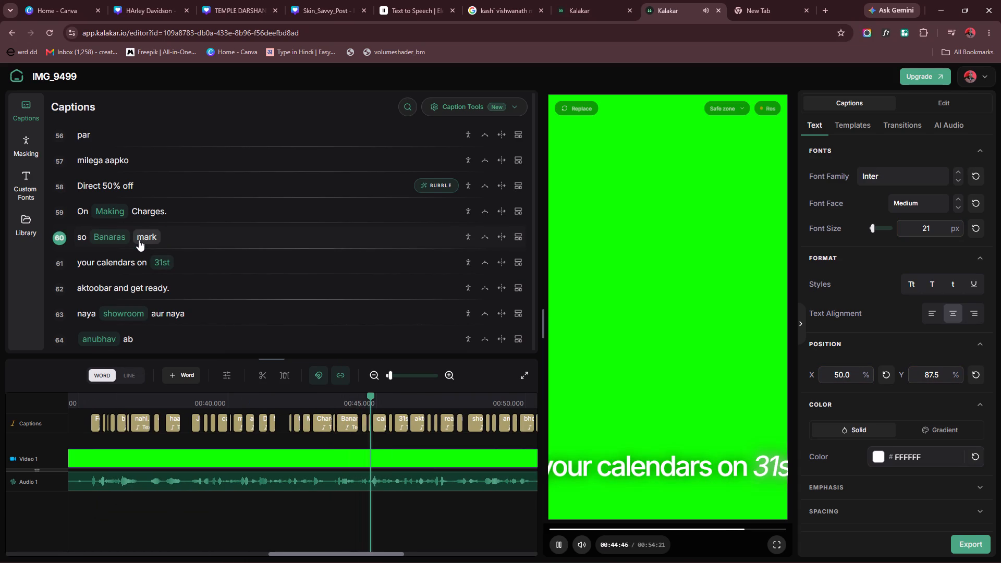
key(space)
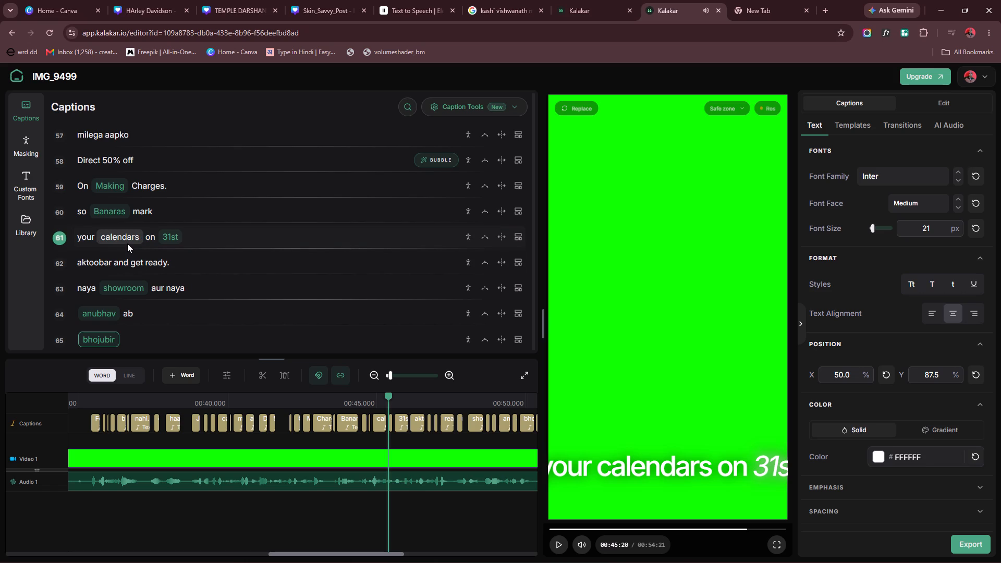
click(517, 238)
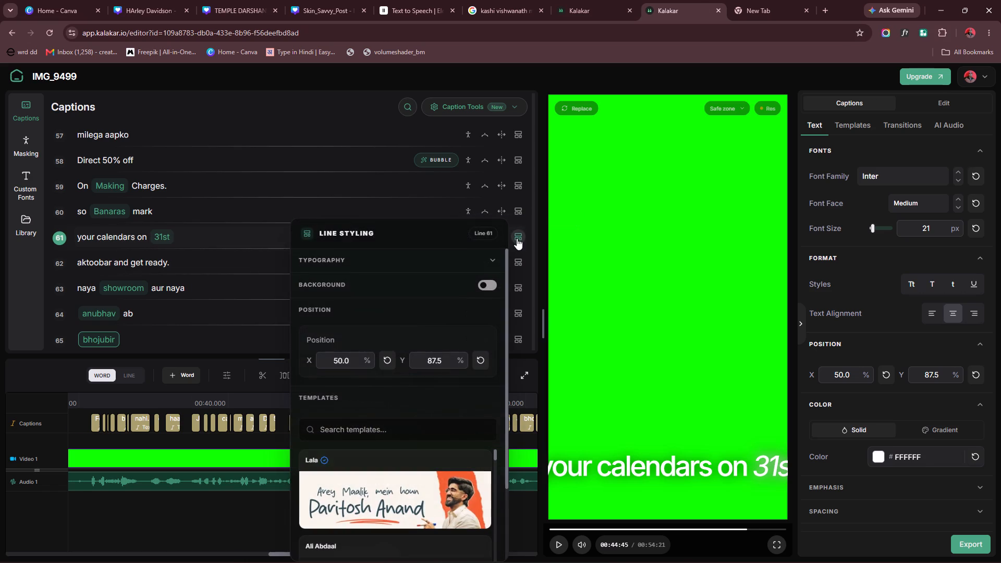
click(480, 263)
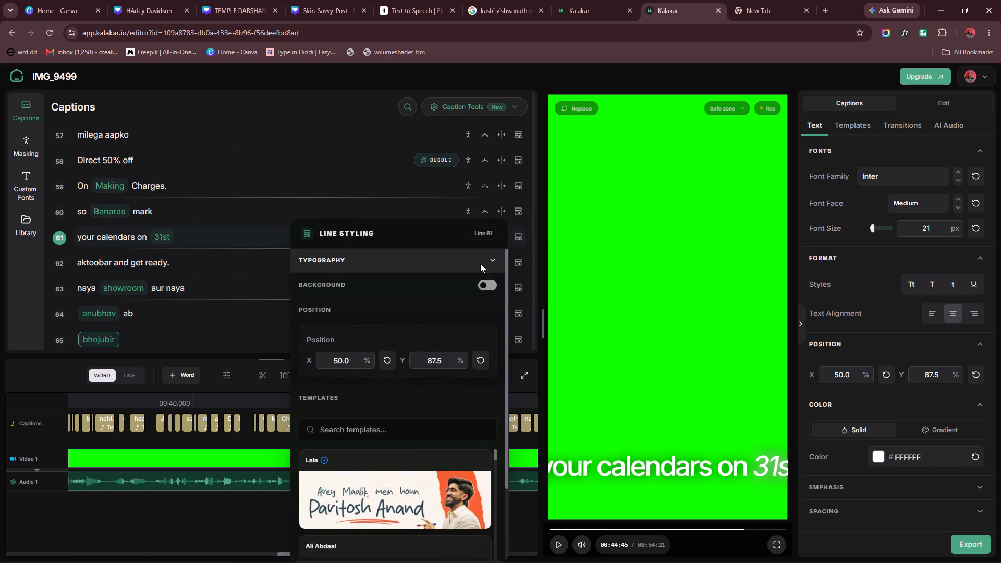
drag(442, 341, 430, 346)
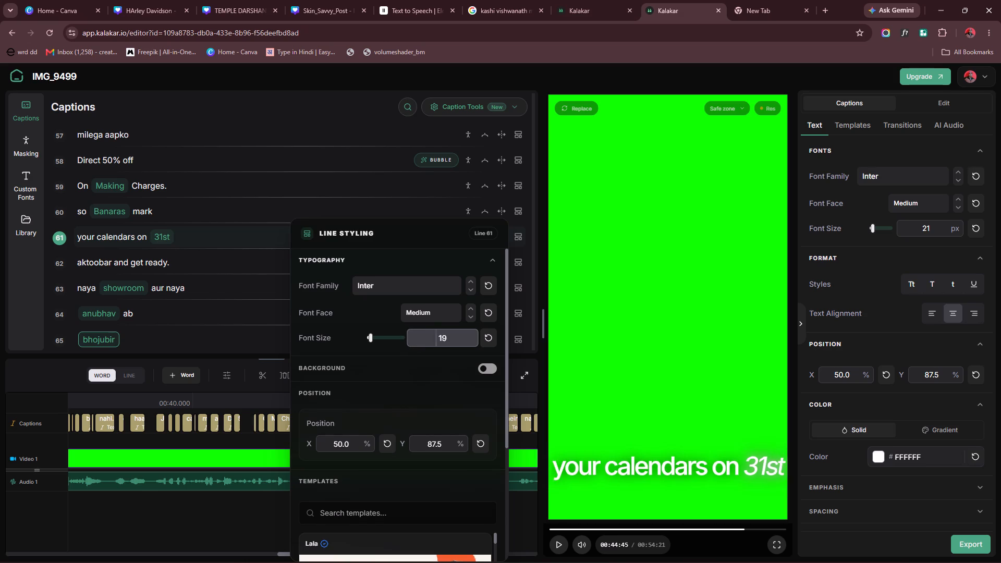
drag(430, 346, 429, 347)
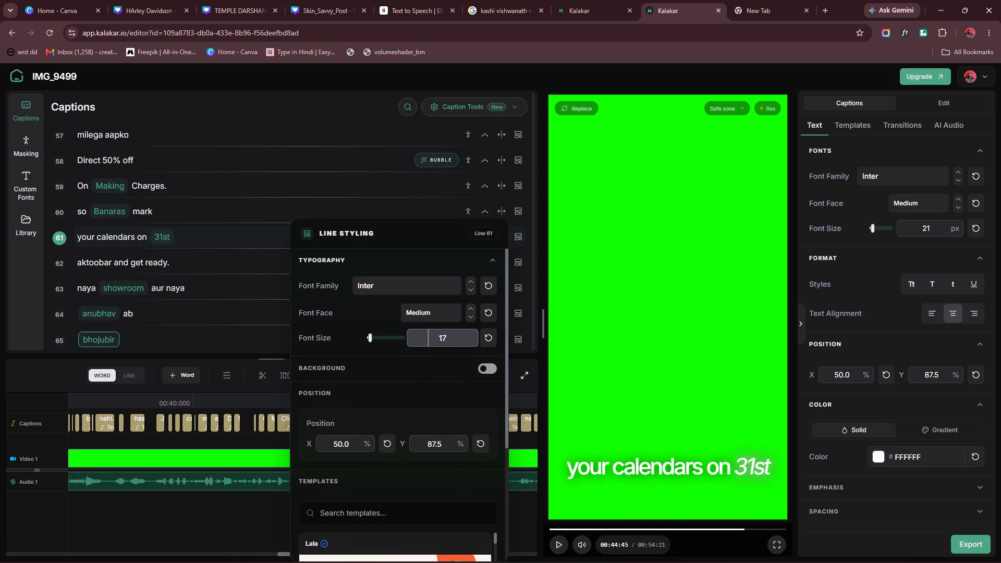
Reduce the font size of only the "your calendars on 31st" caption line to 16.
drag(429, 347, 428, 347)
drag(428, 347, 427, 348)
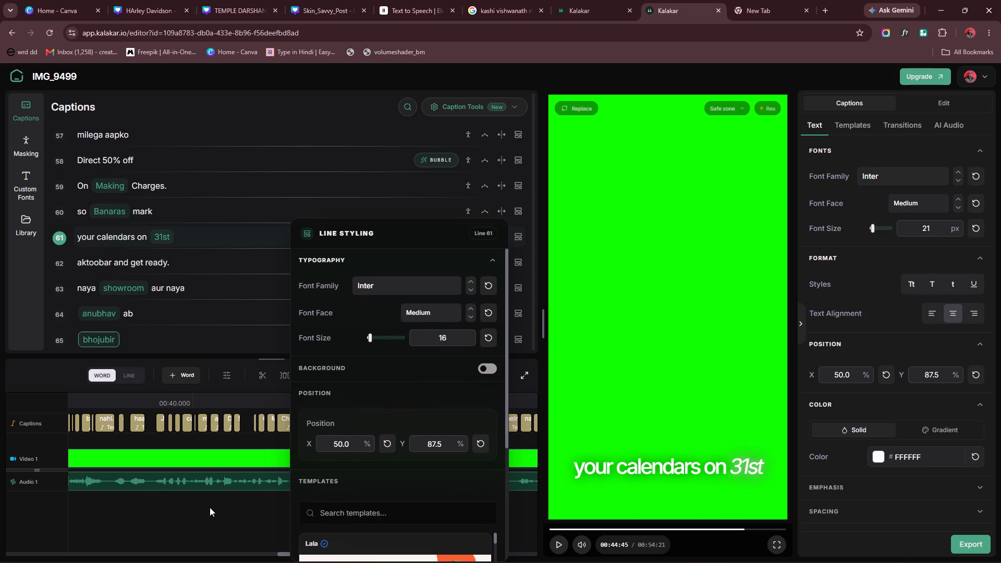
click(210, 507)
Play on to the "aktoobar and get ready." caption line and correct its first word to "October".
key(space)
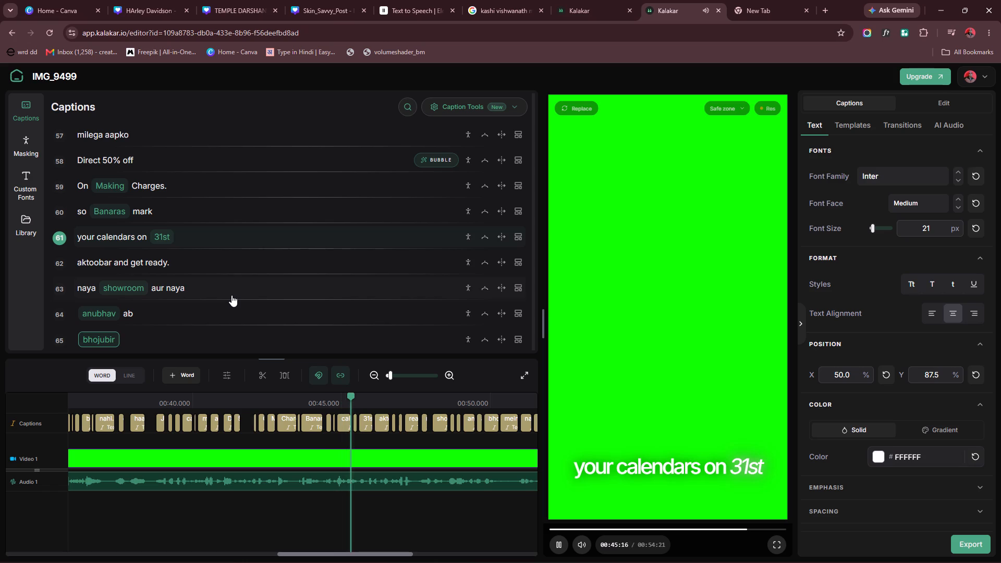
key(space)
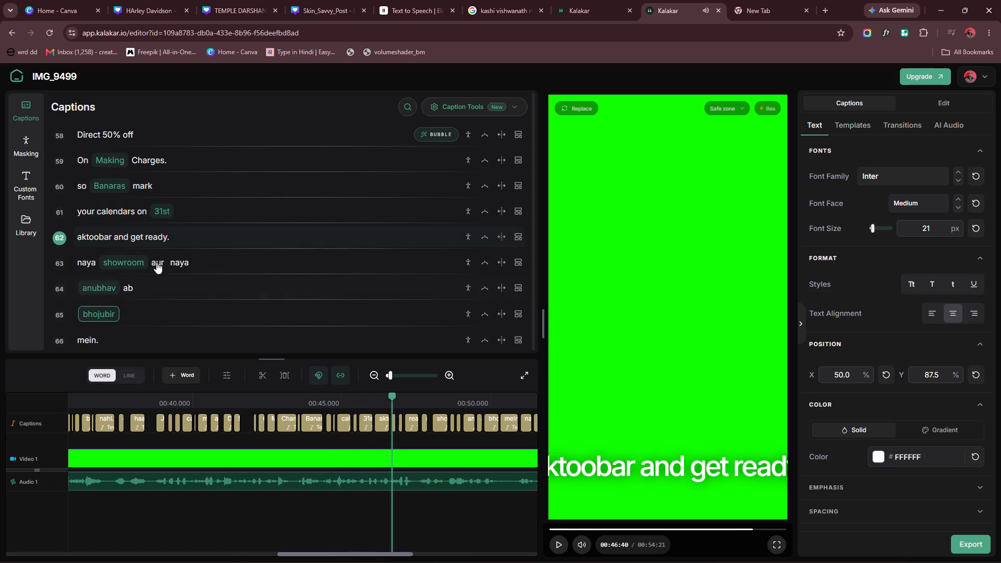
double_click(108, 236)
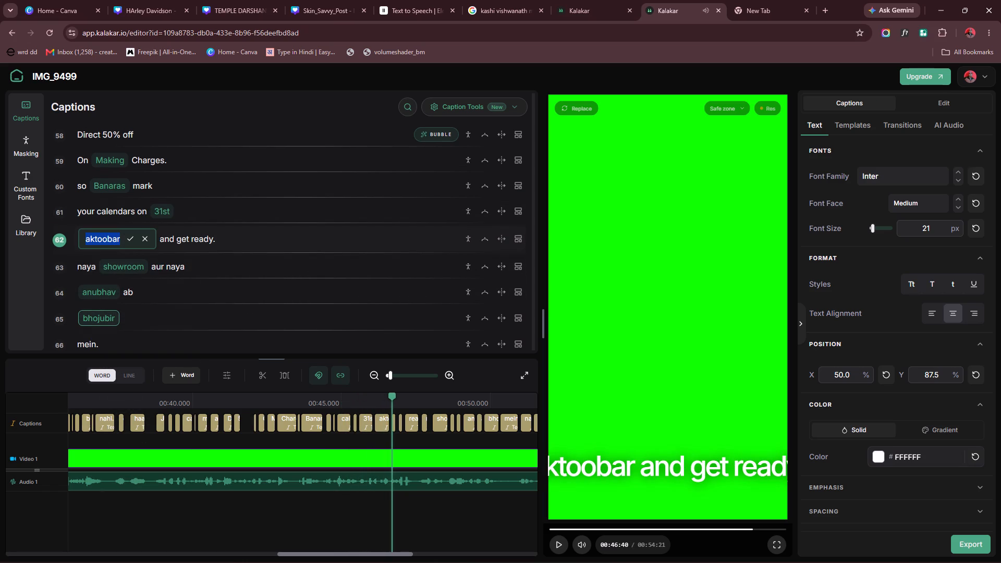
key(BackSpace)
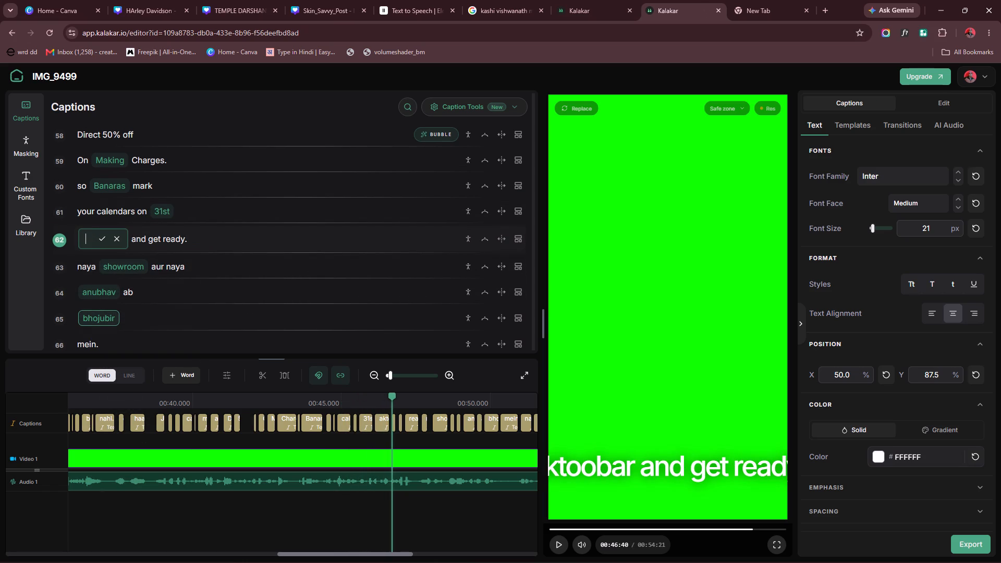
text(OCt)
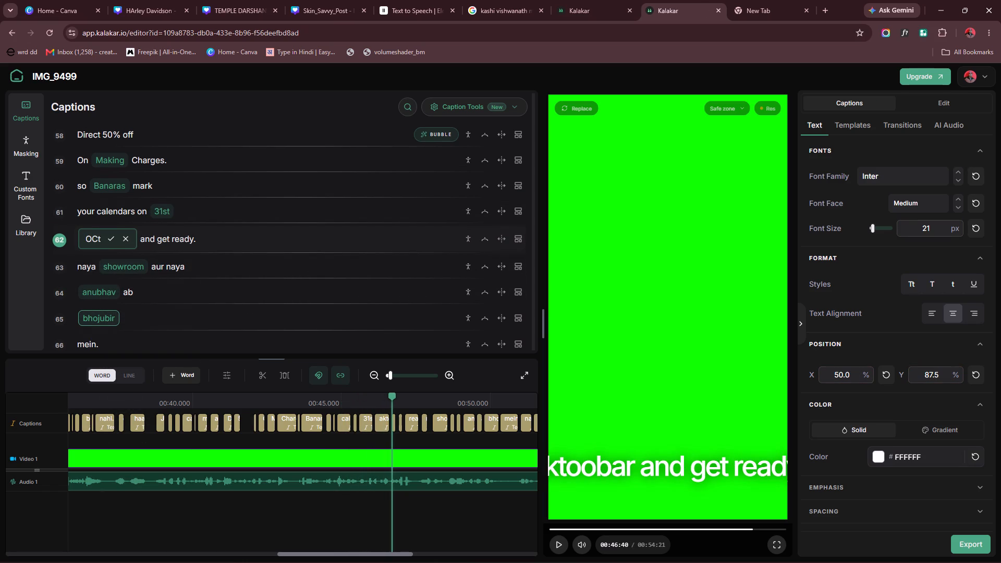
key(BackSpace)
key(BackSpace)
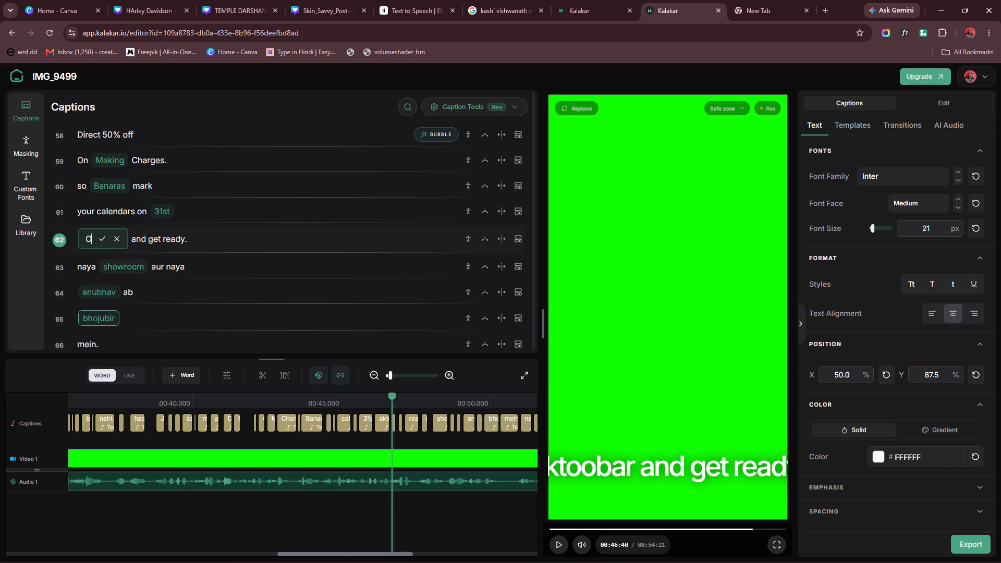
text(ct)
key(o)
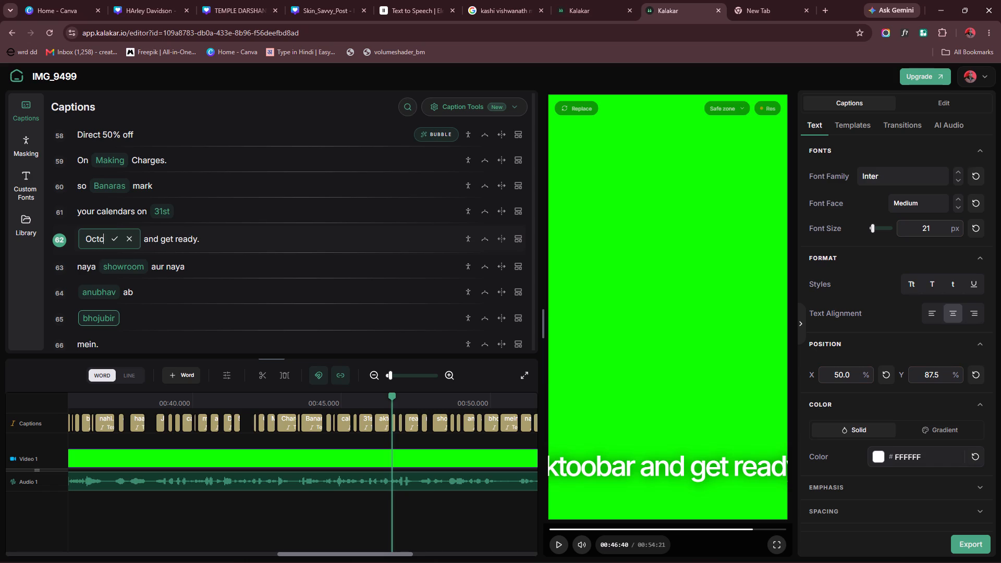
text(ber)
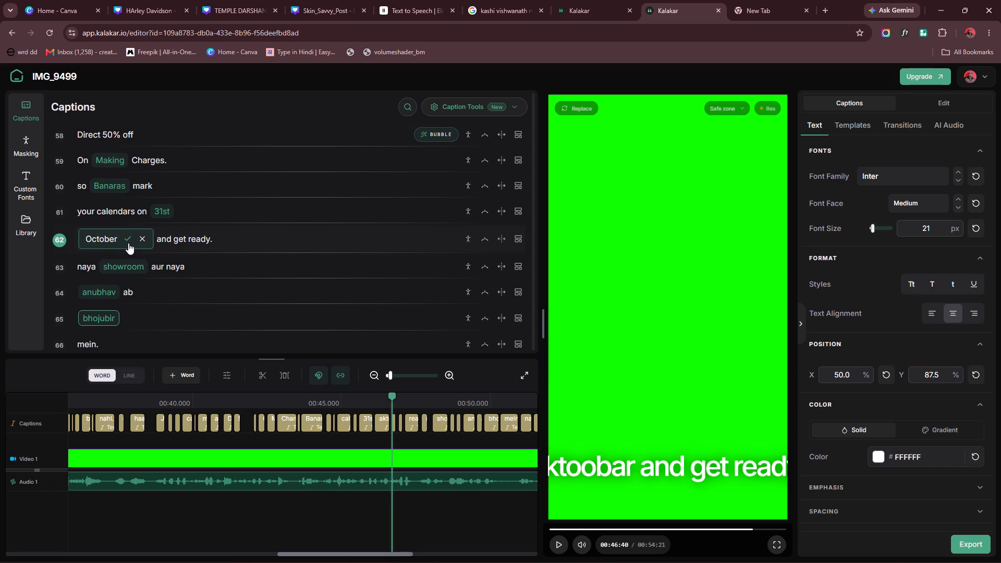
click(129, 239)
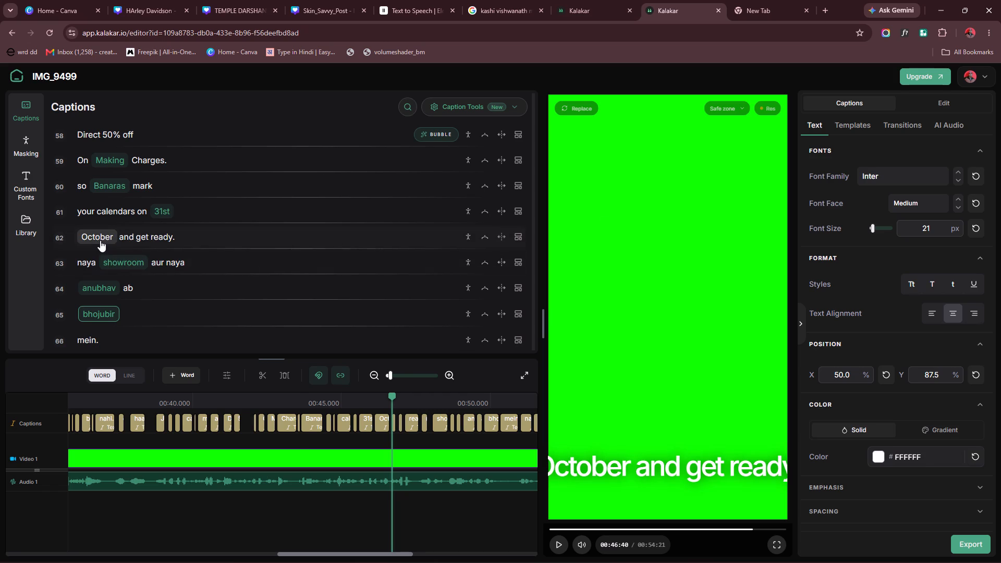
Split caption line 62 after "October" so that "and get ready." forms its own line.
right_click(100, 240)
click(100, 240)
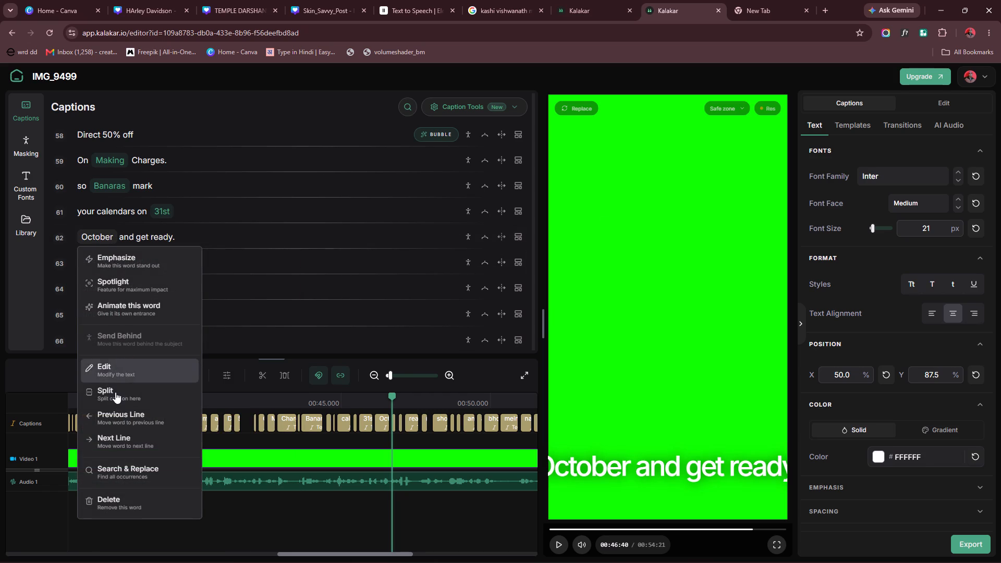
click(115, 397)
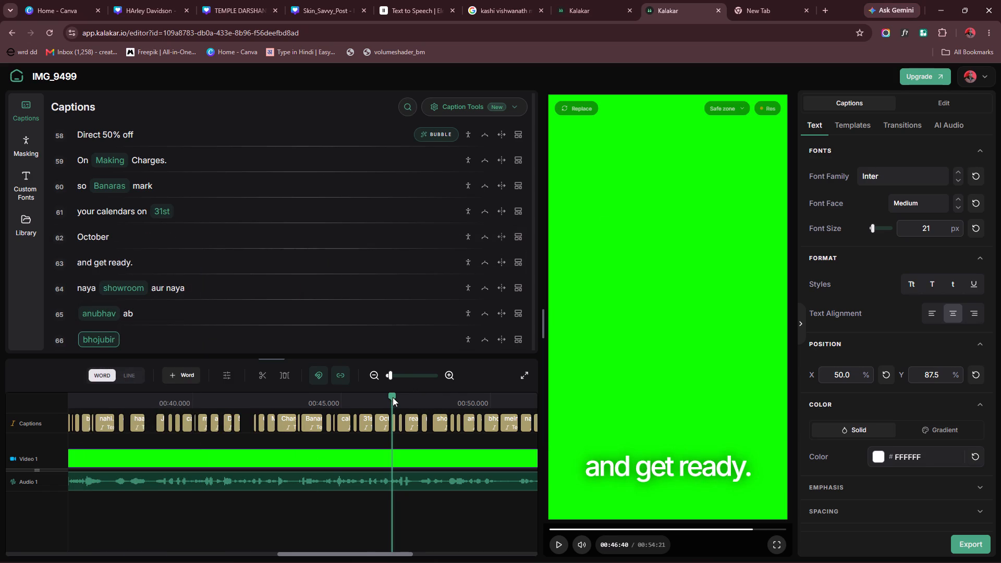
Play on to the "naya showroom aur naya" caption line and split it after the first "naya".
drag(390, 398, 375, 404)
key(space)
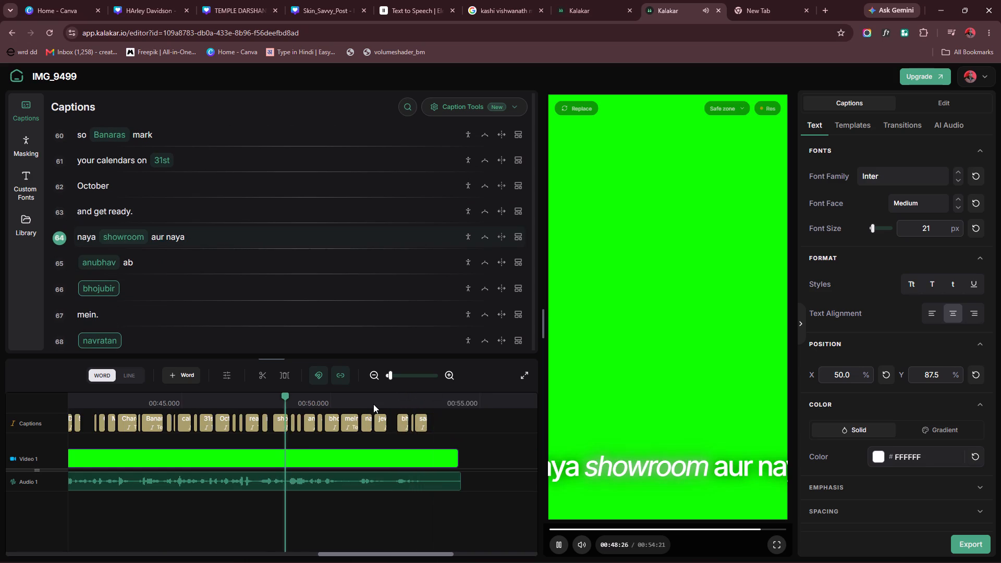
key(space)
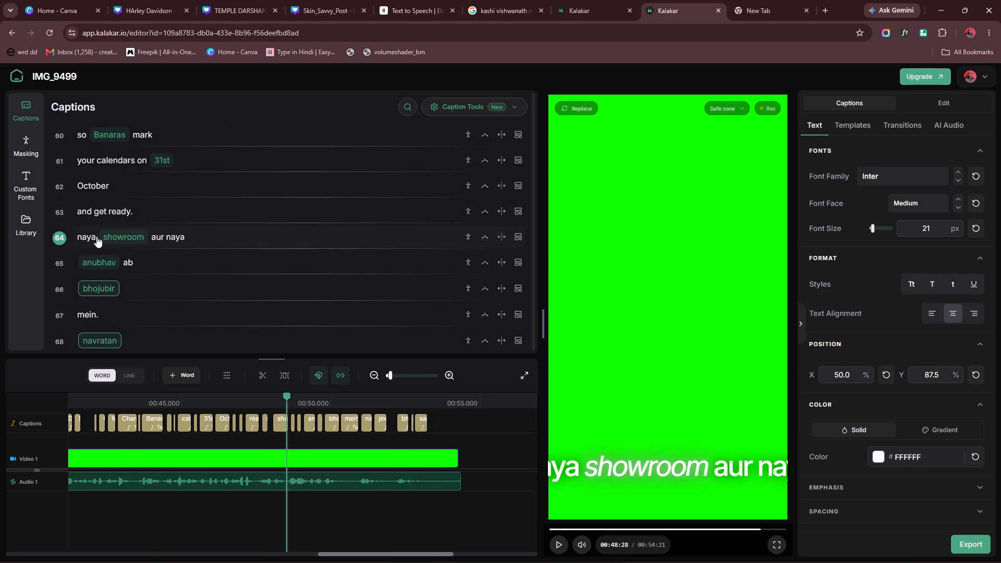
right_click(96, 236)
click(95, 237)
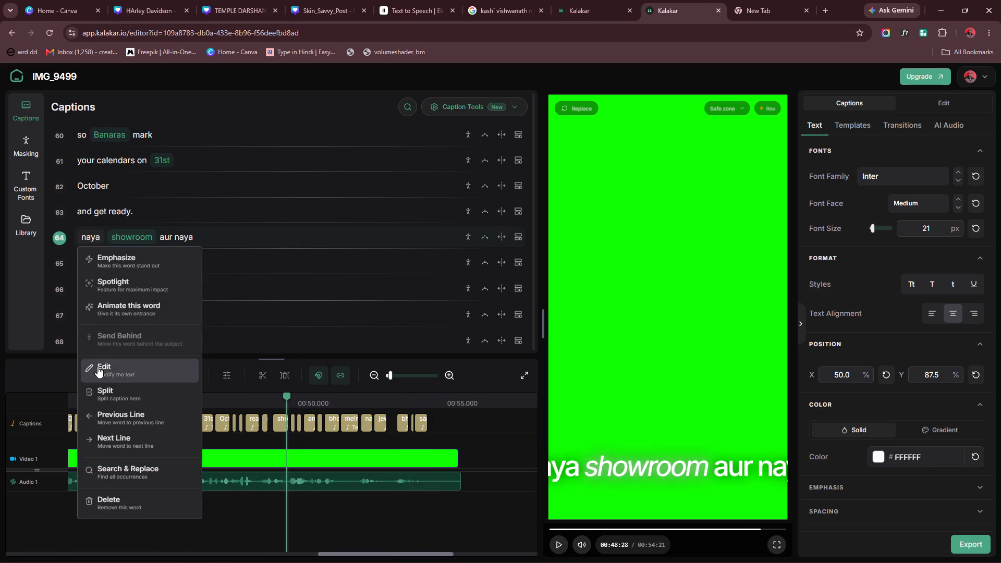
click(99, 391)
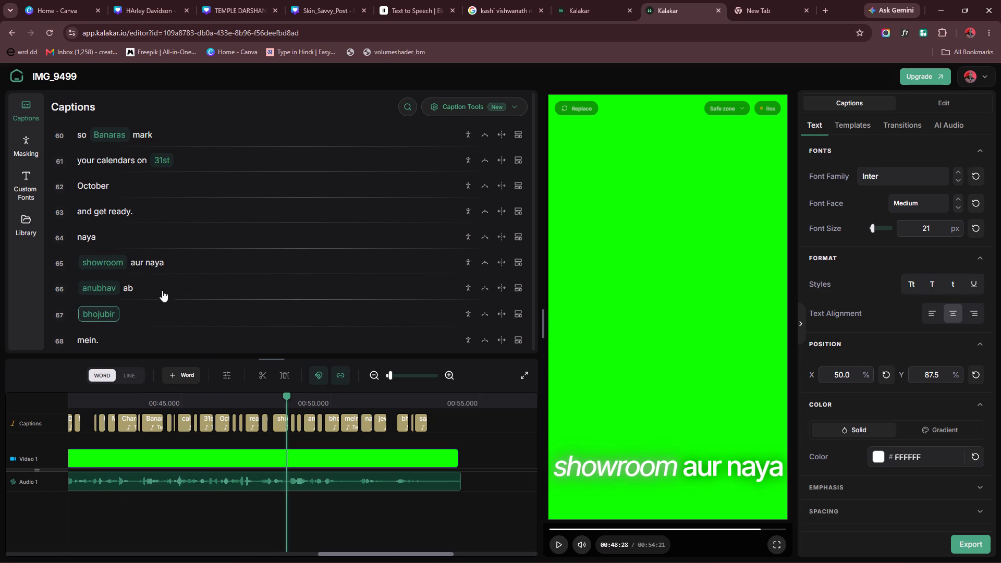
Reduce the font size of only the "showroom aur naya" caption line to 18.
click(517, 262)
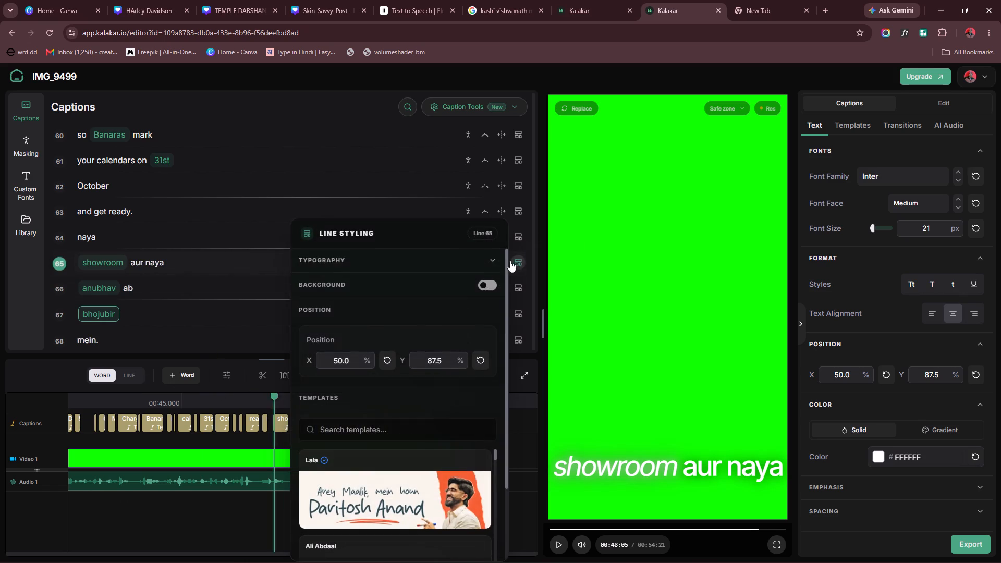
click(367, 267)
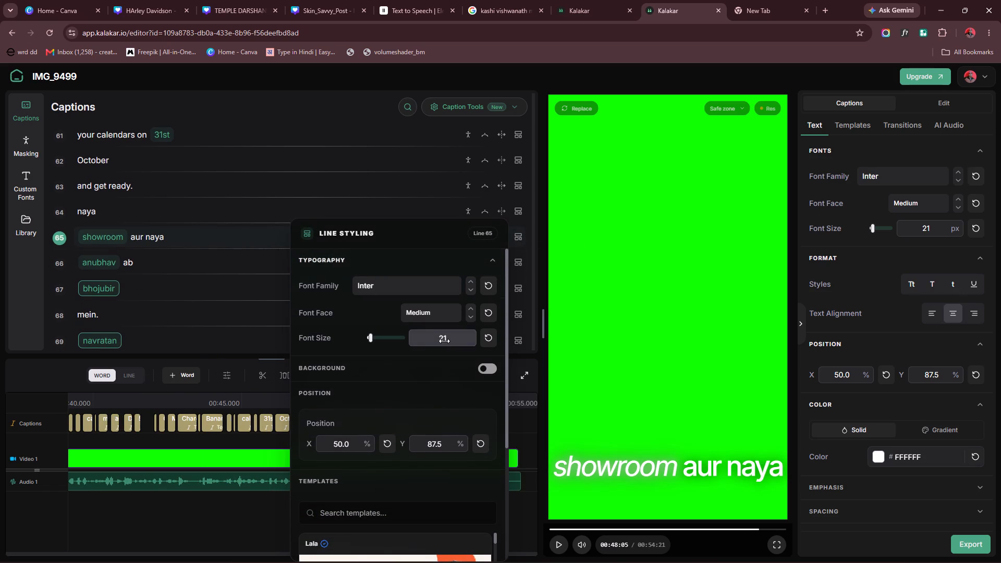
drag(444, 338, 432, 344)
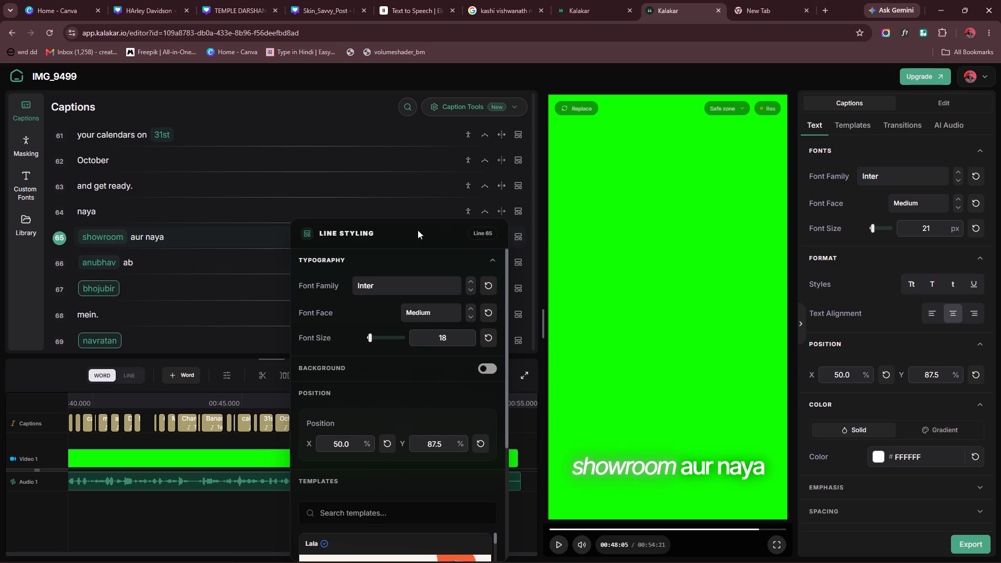
click(234, 232)
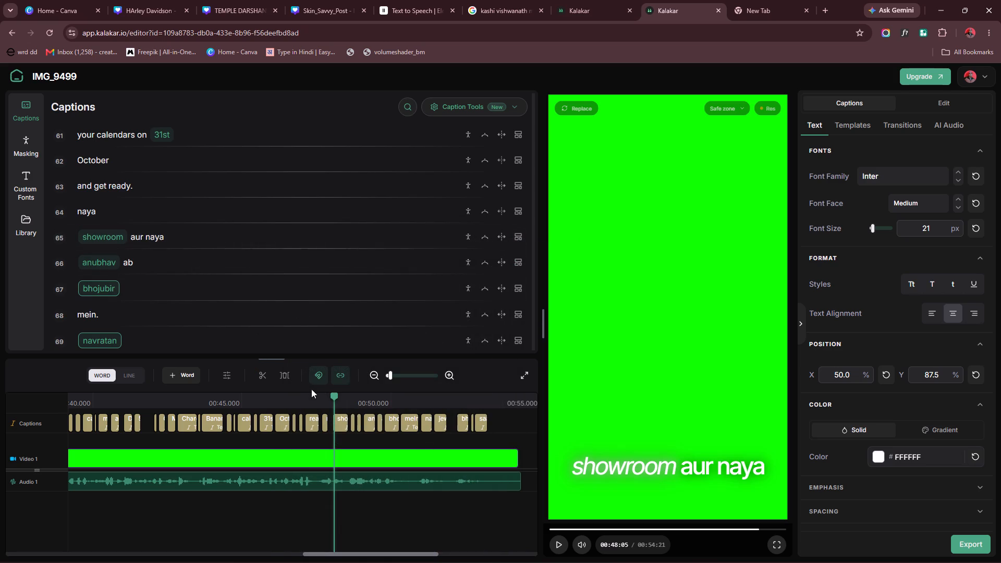
Replay the split showroom captions from just before "naya" and play on to the "bhojubir" line.
drag(336, 393, 322, 397)
key(space)
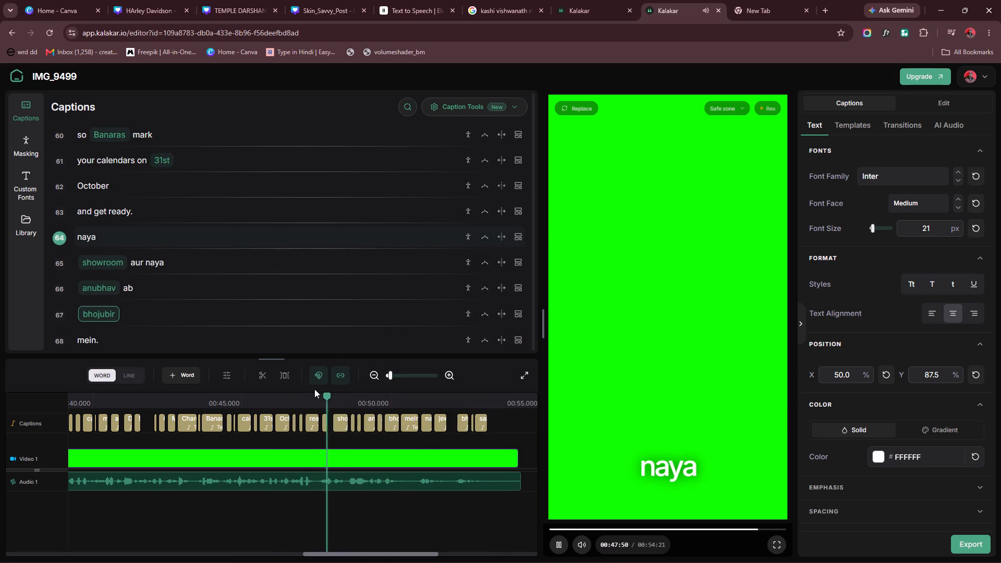
key(space)
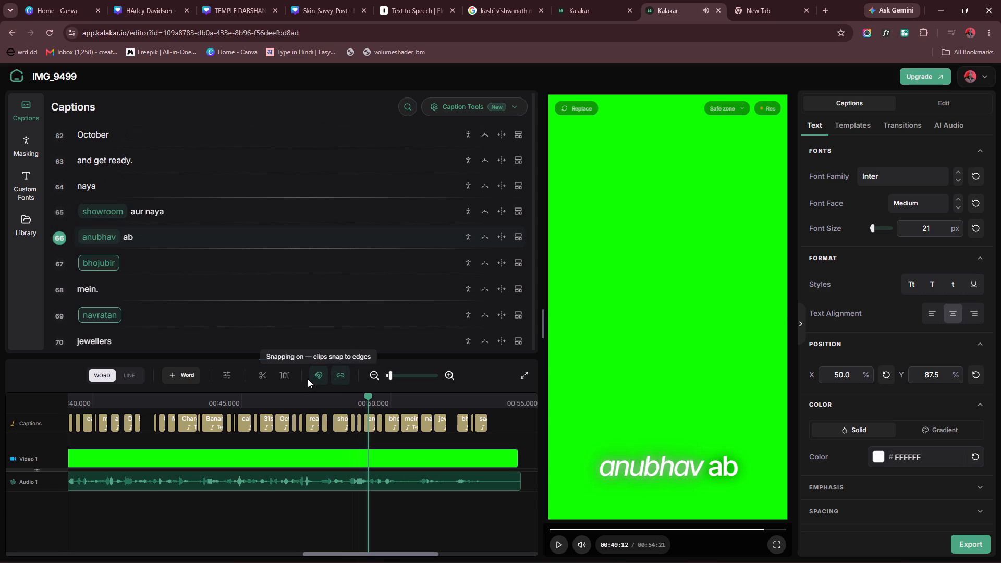
key(space)
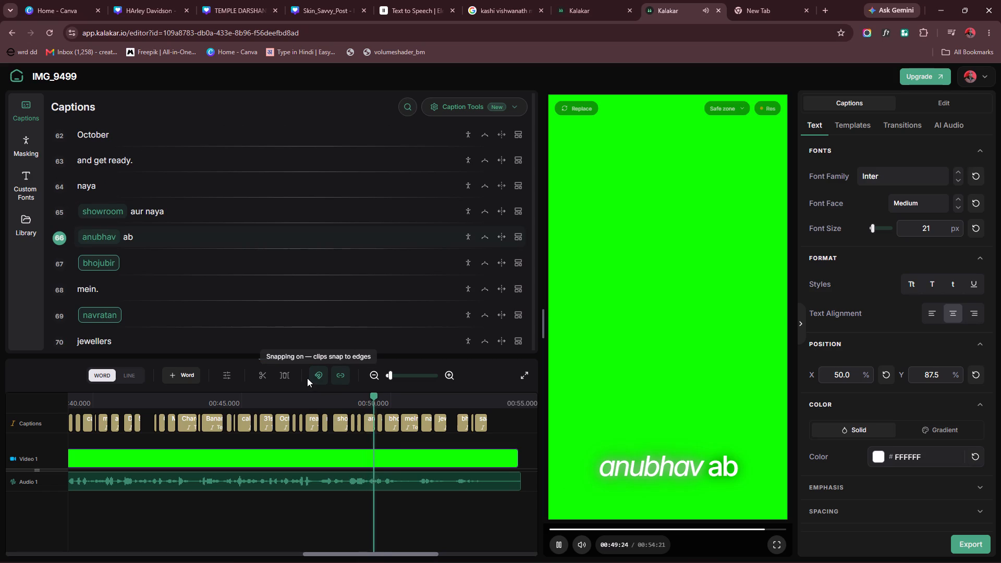
key(space)
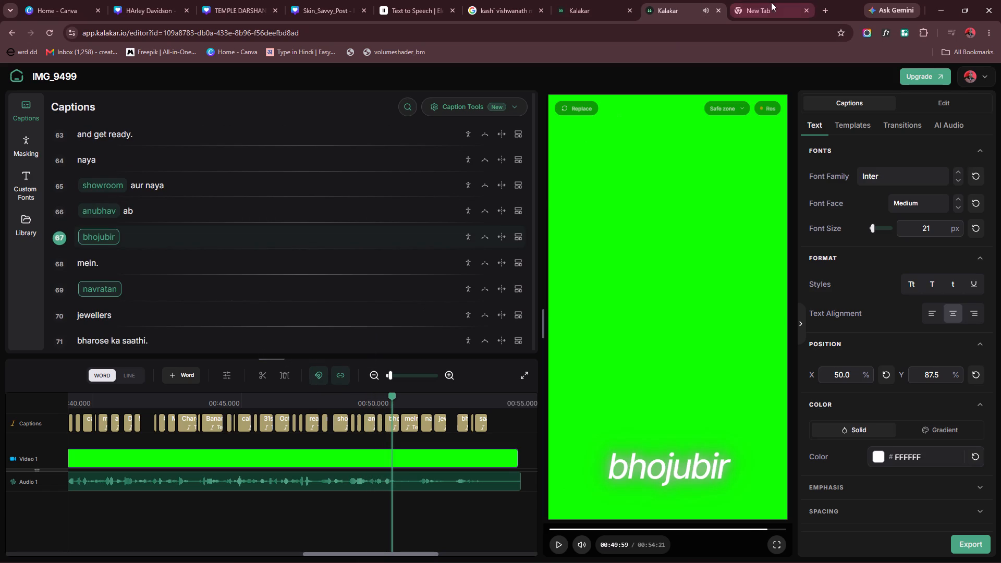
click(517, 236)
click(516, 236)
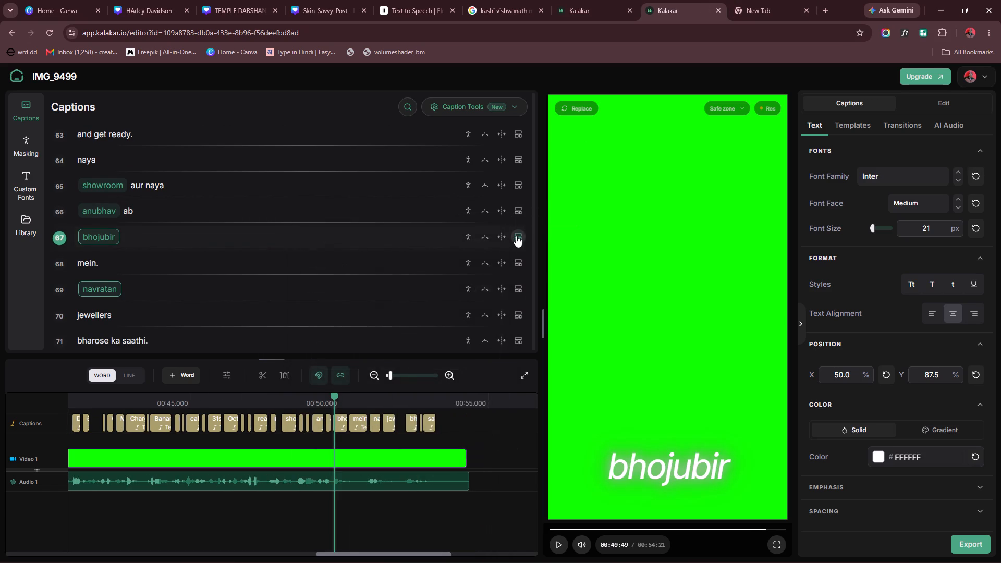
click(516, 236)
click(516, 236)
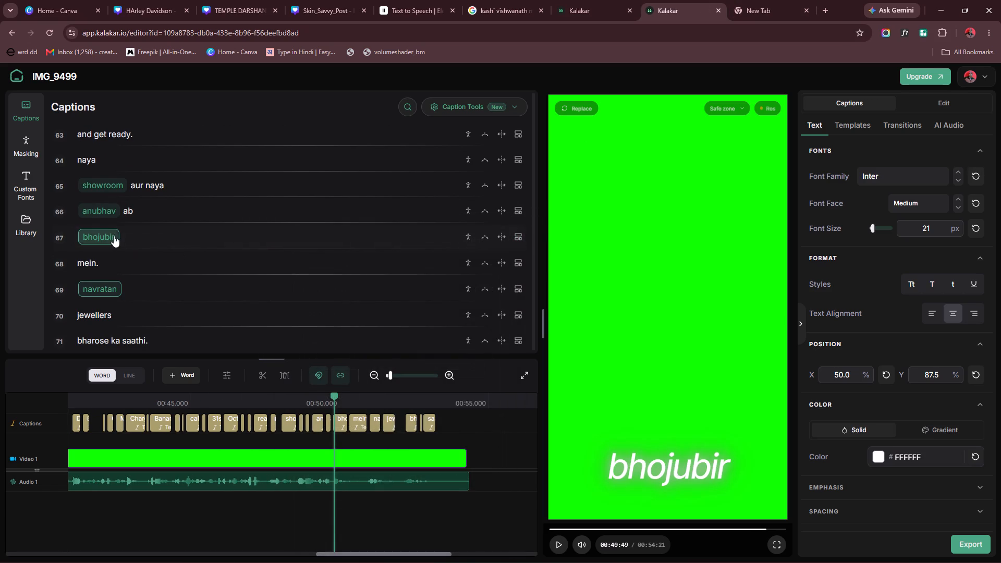
Correct the "bhojubir" caption word on line 67 to "Bhojubeer".
double_click(114, 237)
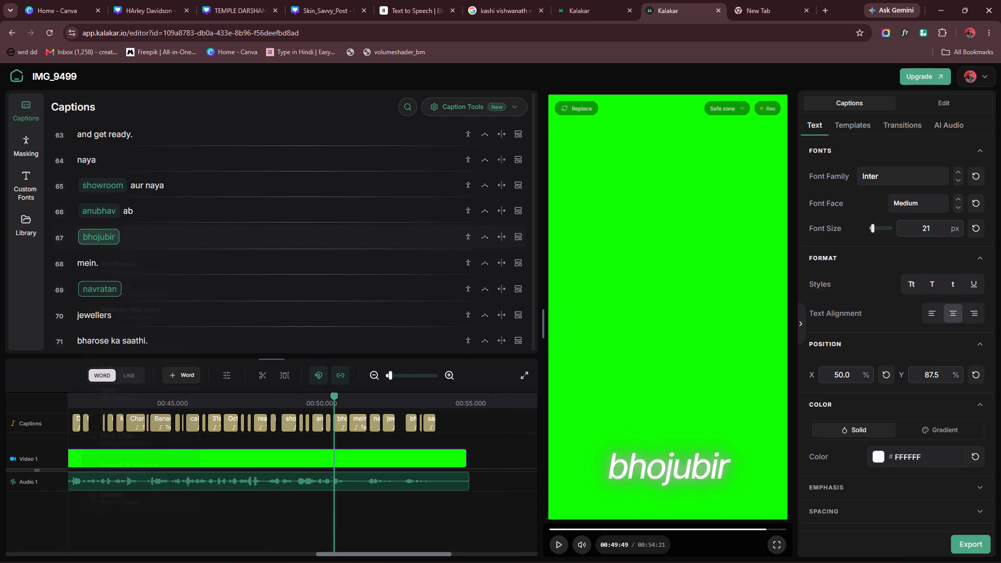
click(88, 237)
click(89, 239)
key(BackSpace)
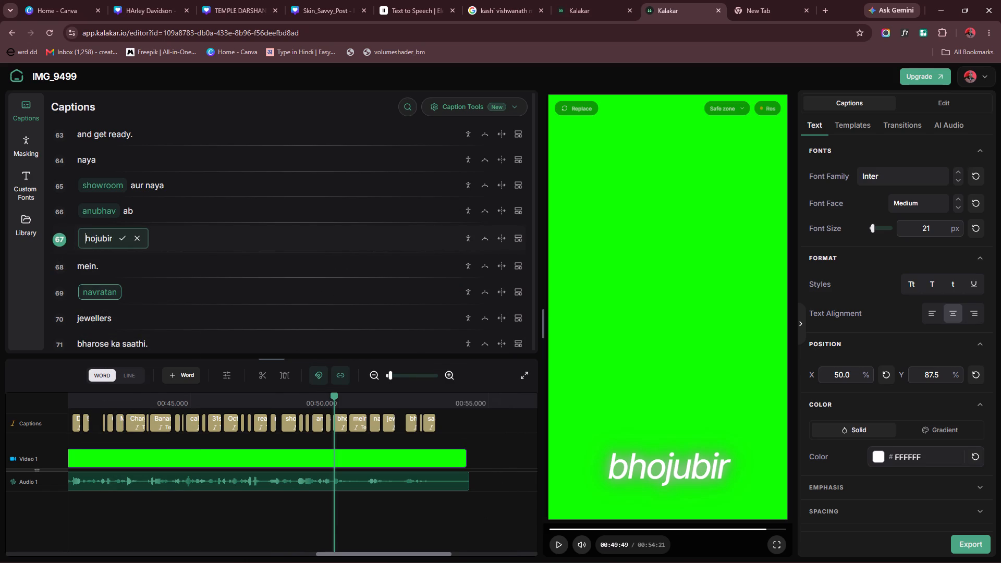
key(shift+b)
click(114, 240)
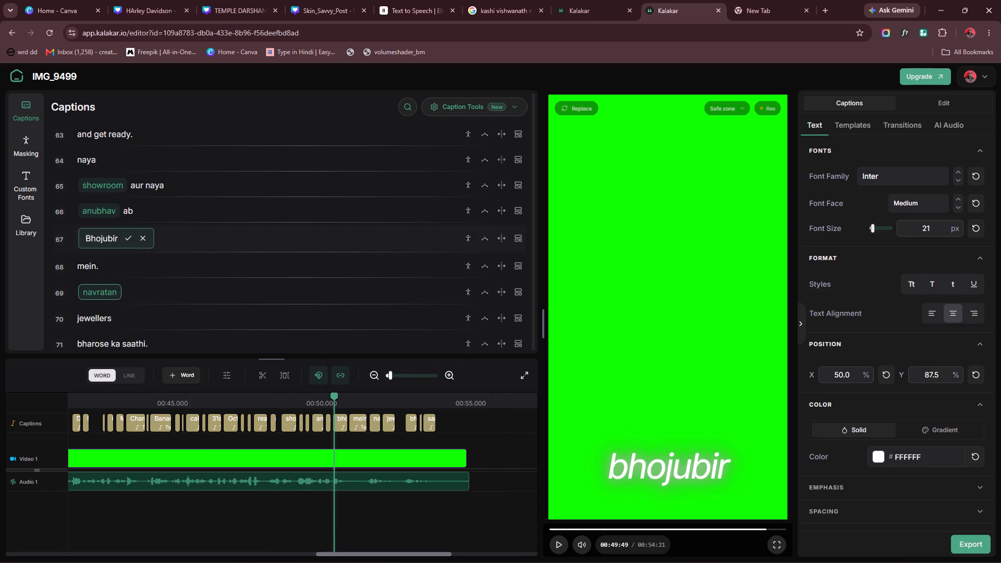
click(114, 238)
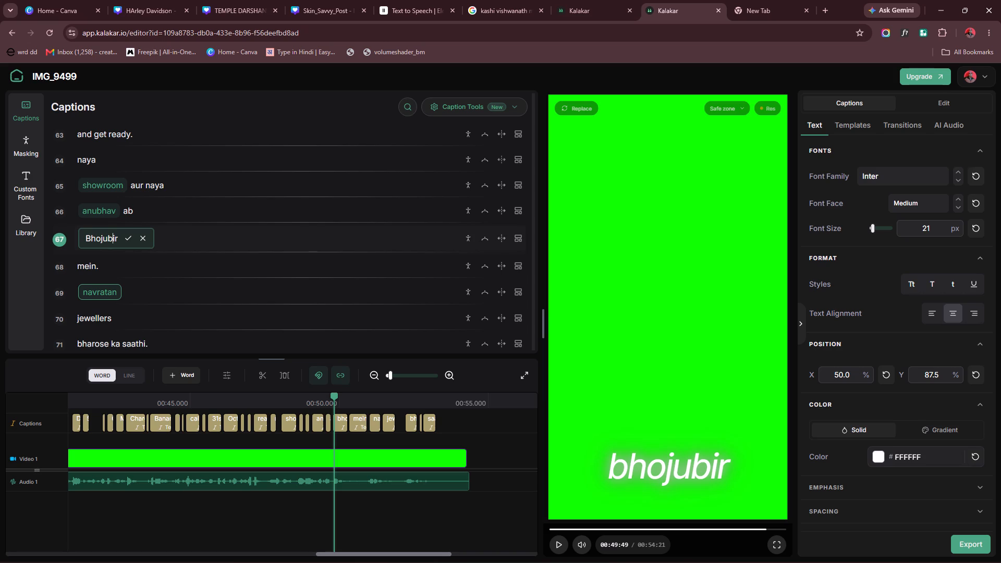
click(118, 237)
key(BackSpace)
key(BackSpace)
key(e)
key(r)
key(BackSpace)
text(er)
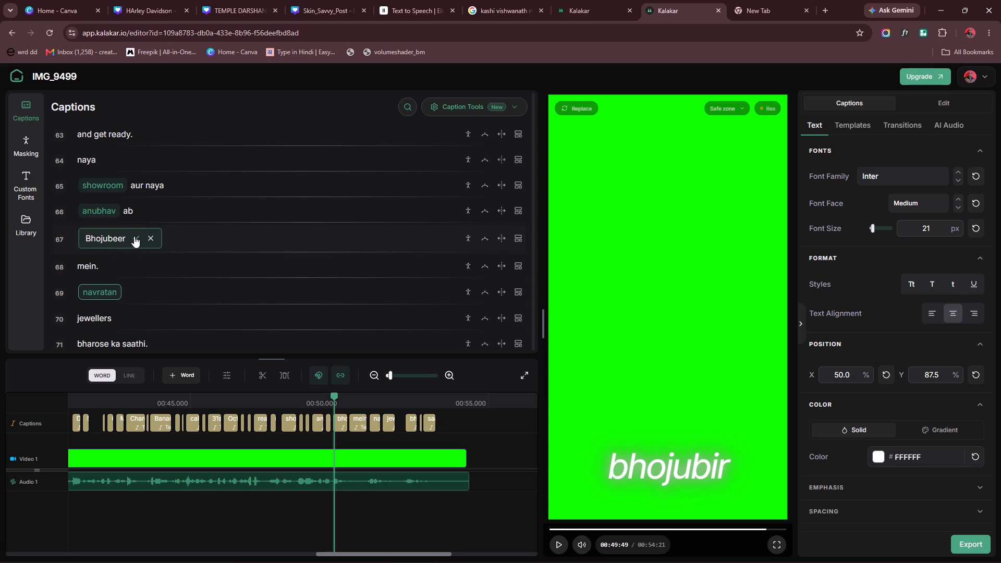
click(134, 236)
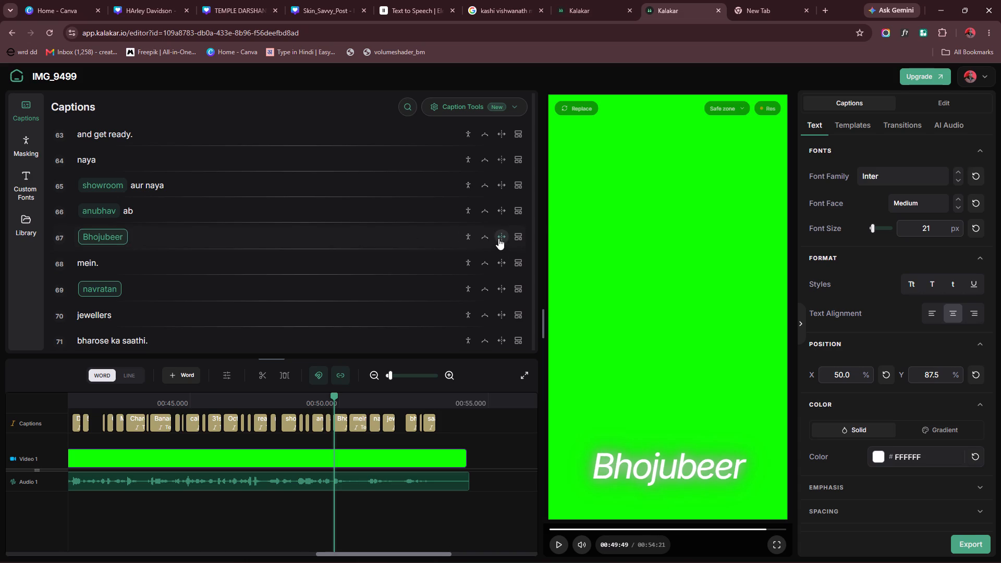
Play through the remaining captions from "Bhojubeer" to the end of "bharose ka saathi." to check them.
click(514, 238)
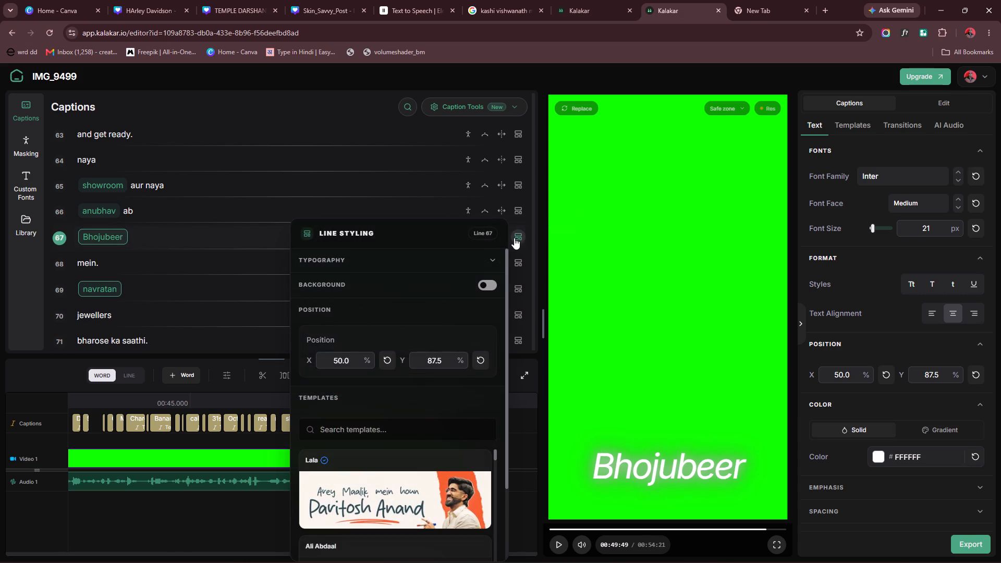
click(168, 520)
key(space)
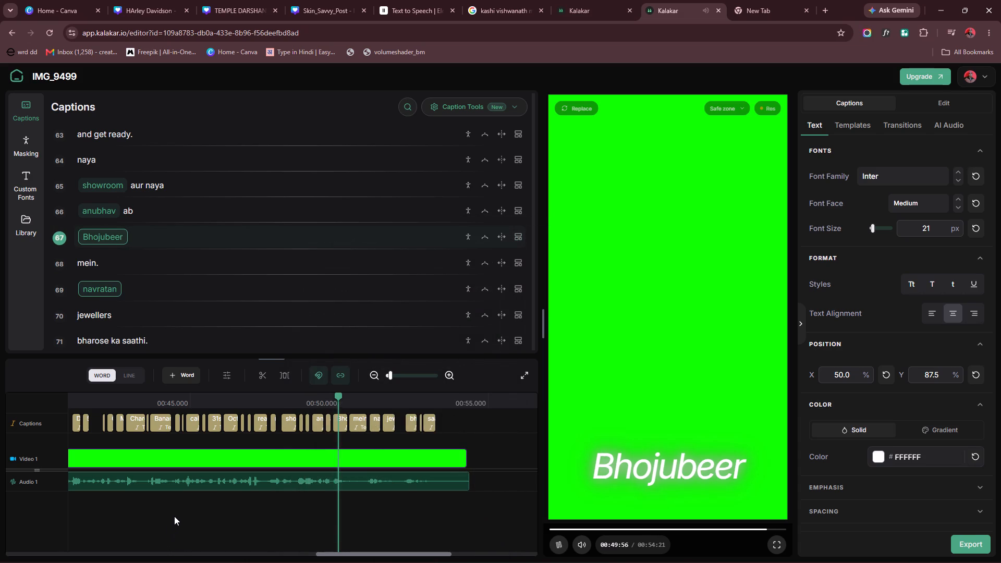
key(space)
key(space)
key(space)
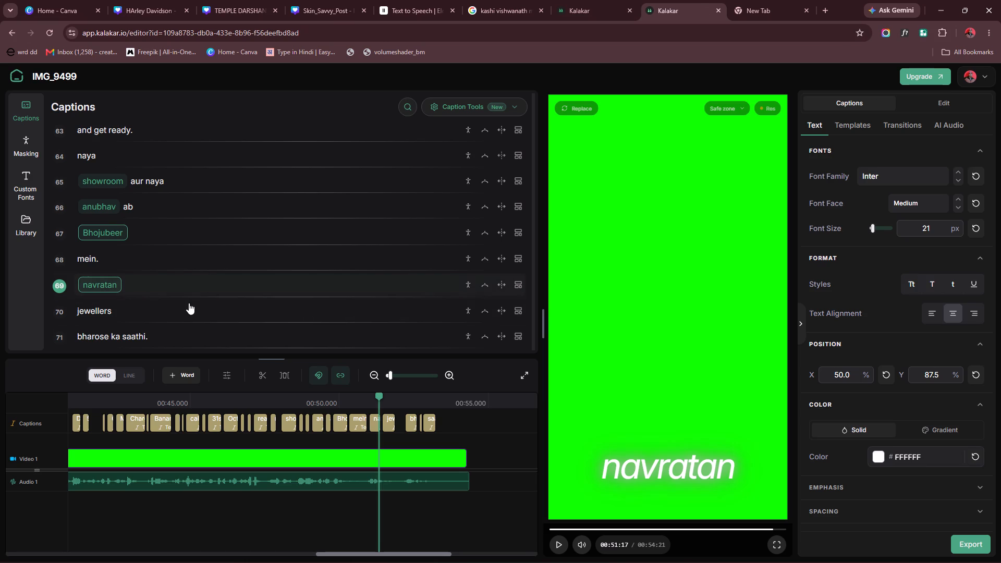
key(space)
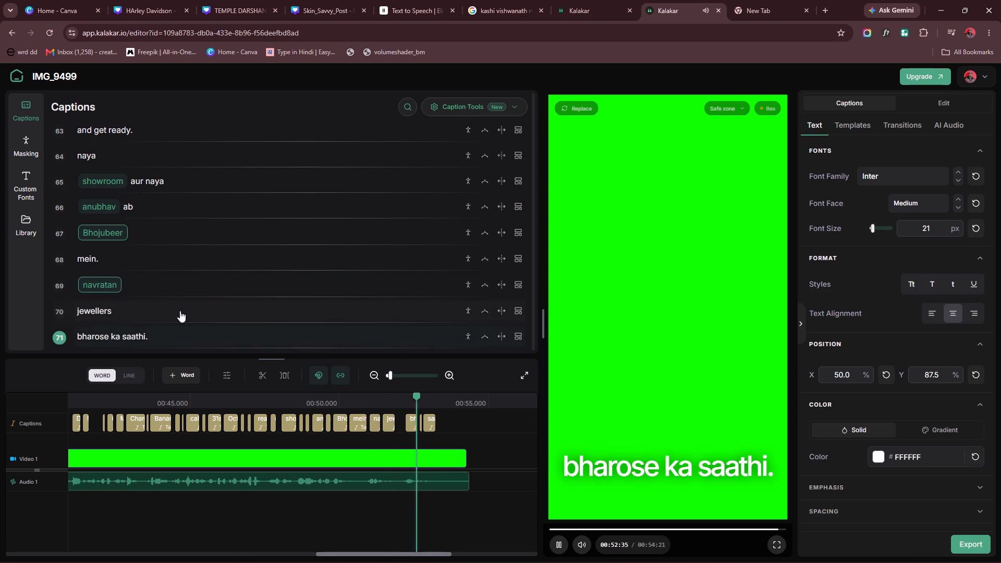
key(space)
key(space)
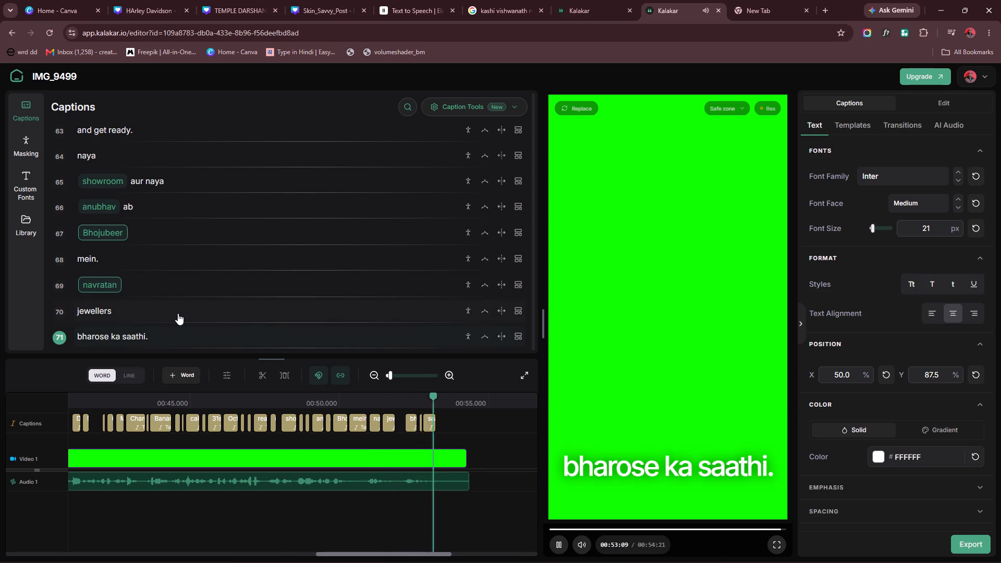
key(space)
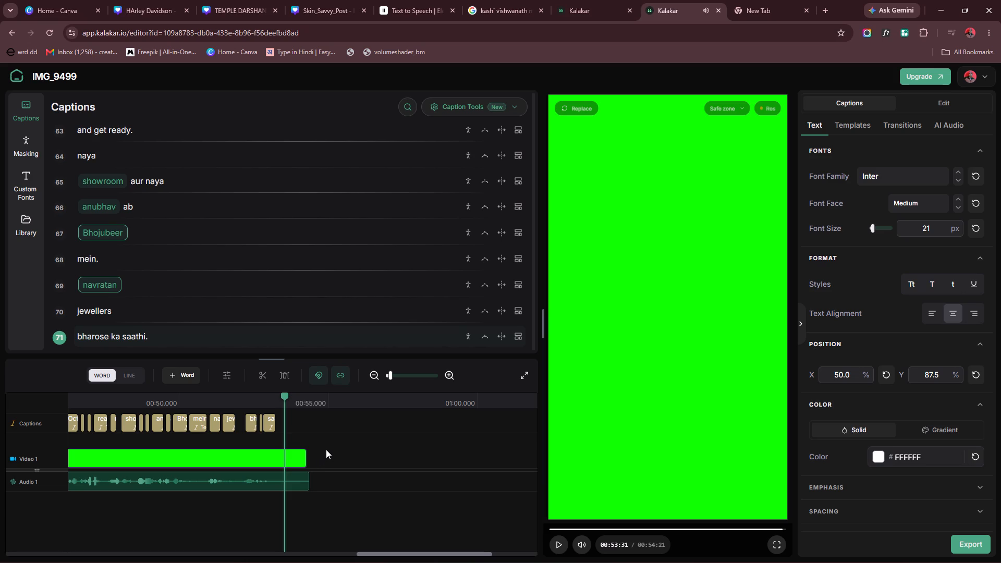
scroll(329, 447, up, 4)
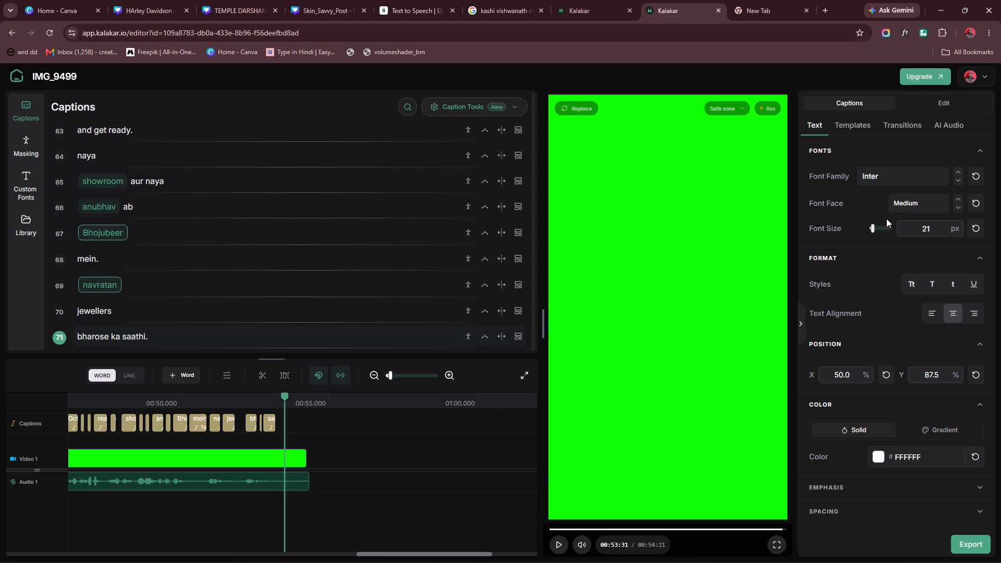
Export the captioned project as a video at 4K resolution and start rendering.
click(973, 544)
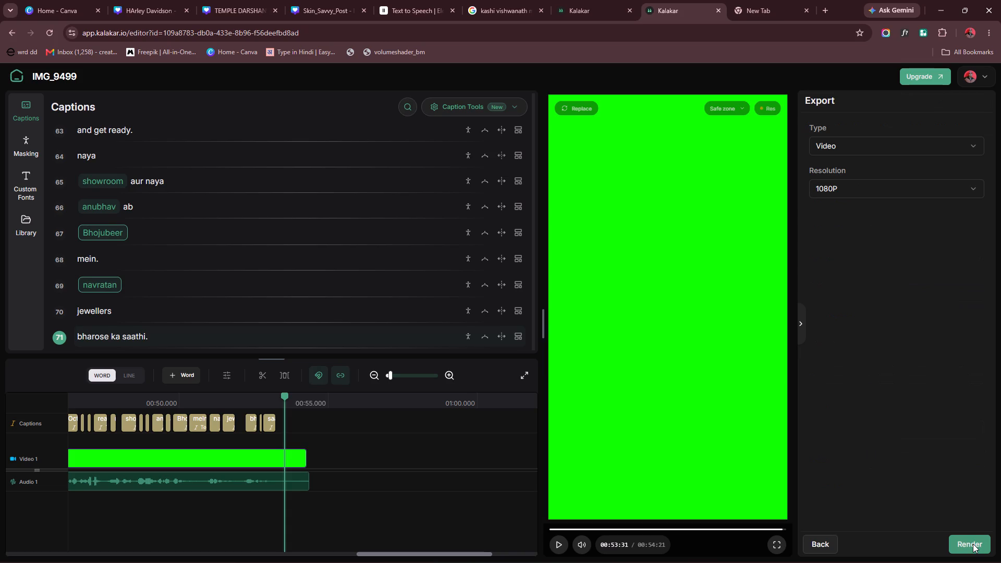
click(871, 187)
click(870, 187)
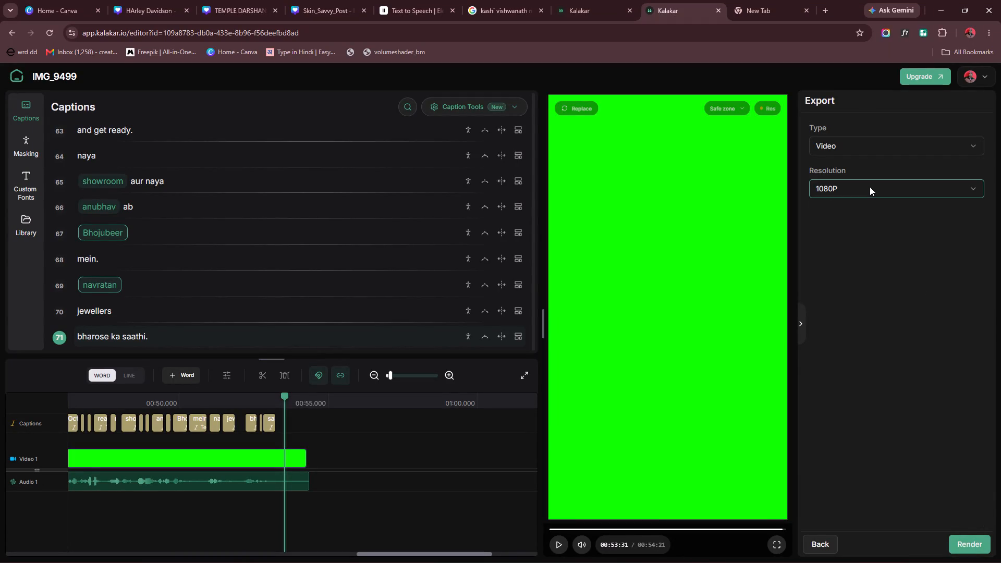
click(870, 187)
click(852, 238)
click(977, 547)
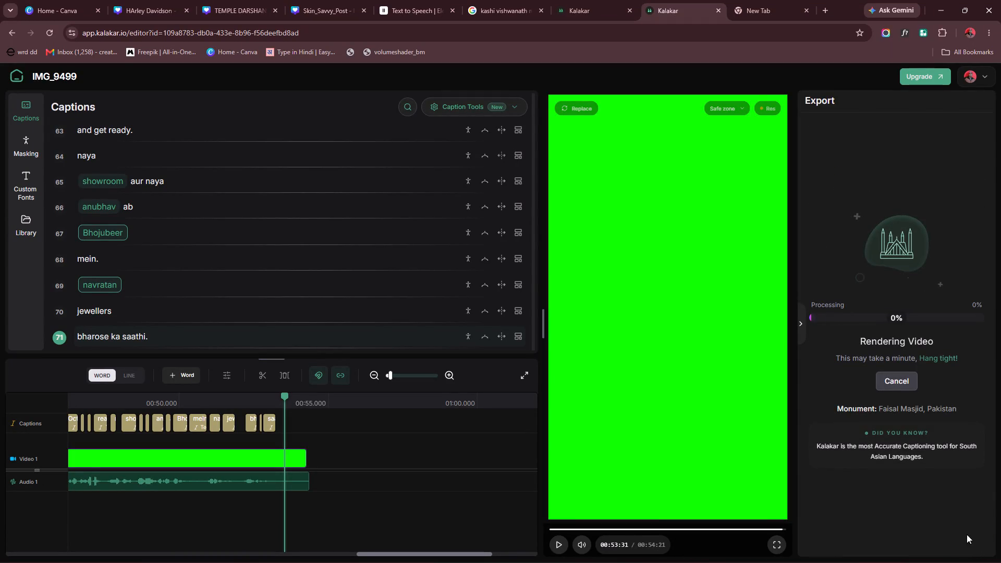
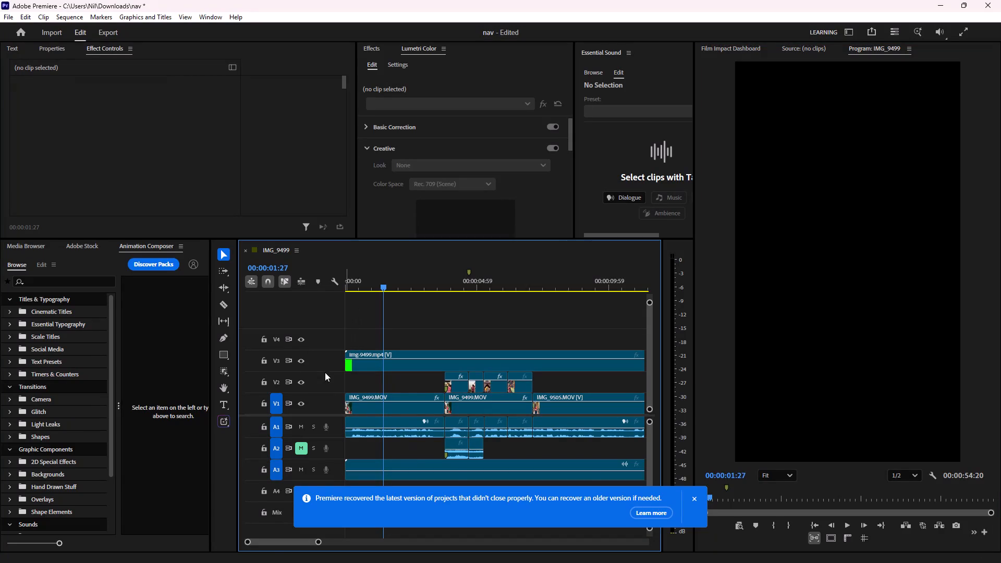
In Premiere, mute audio track A3, which carries the captioned green-screen clip's sound.
click(303, 468)
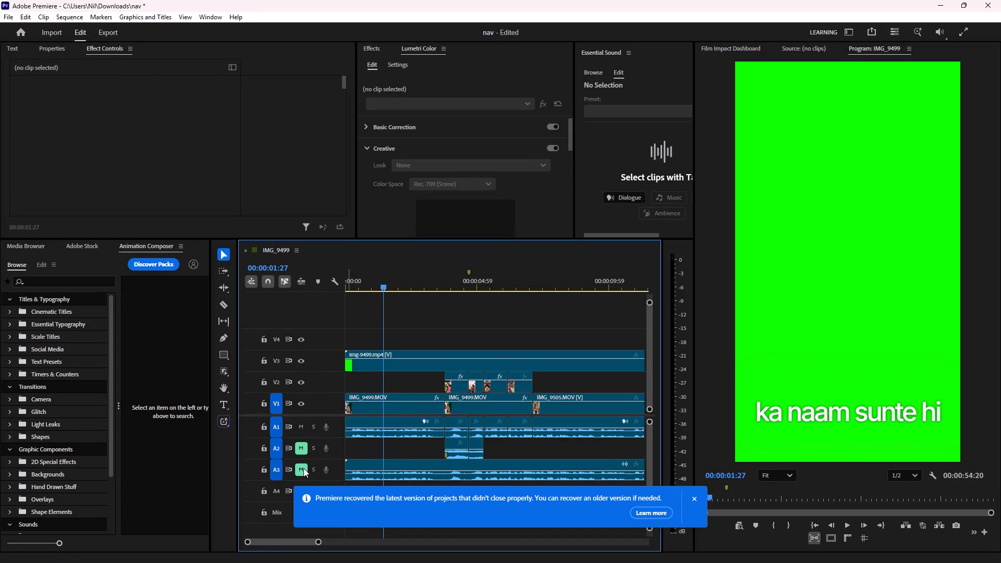
Find the Ultra Key effect and apply it to the img-9499.mp4 caption clip on track V3.
click(386, 358)
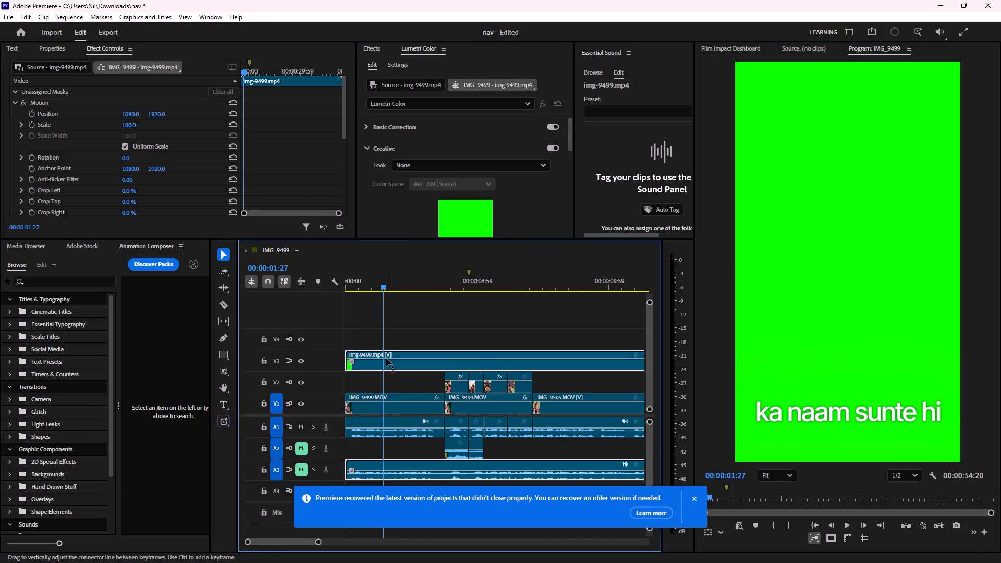
click(375, 47)
click(380, 66)
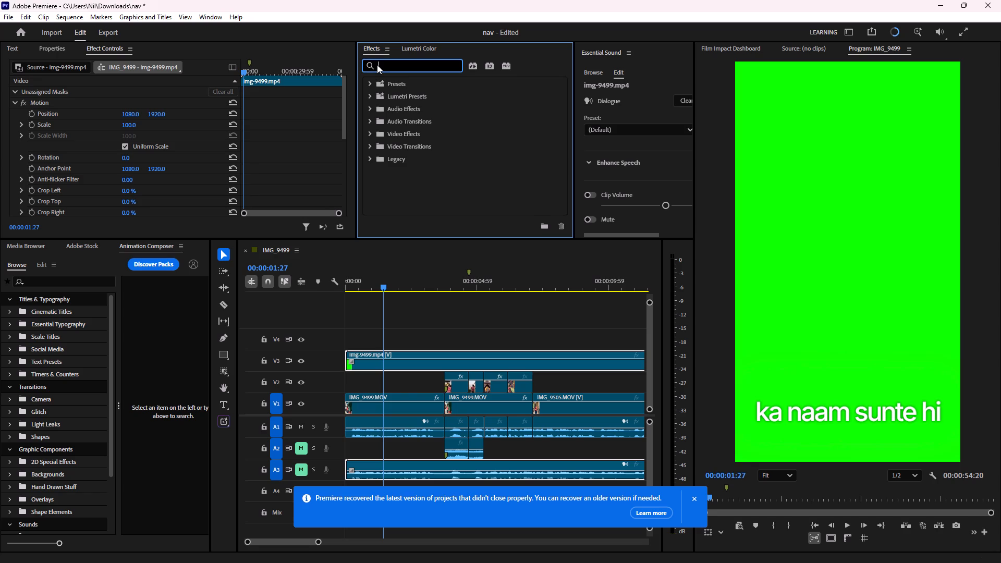
text(ultr)
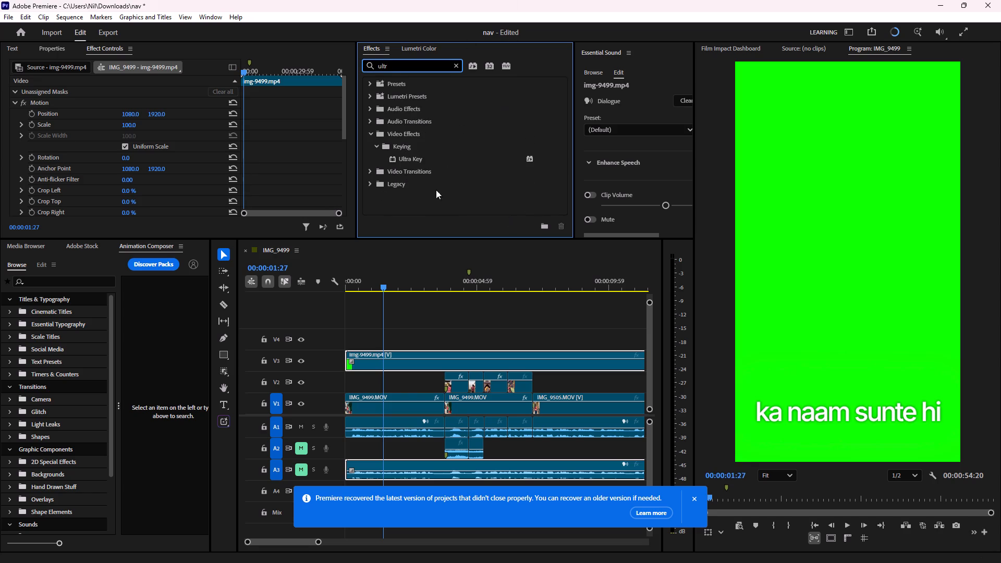
drag(408, 156, 419, 363)
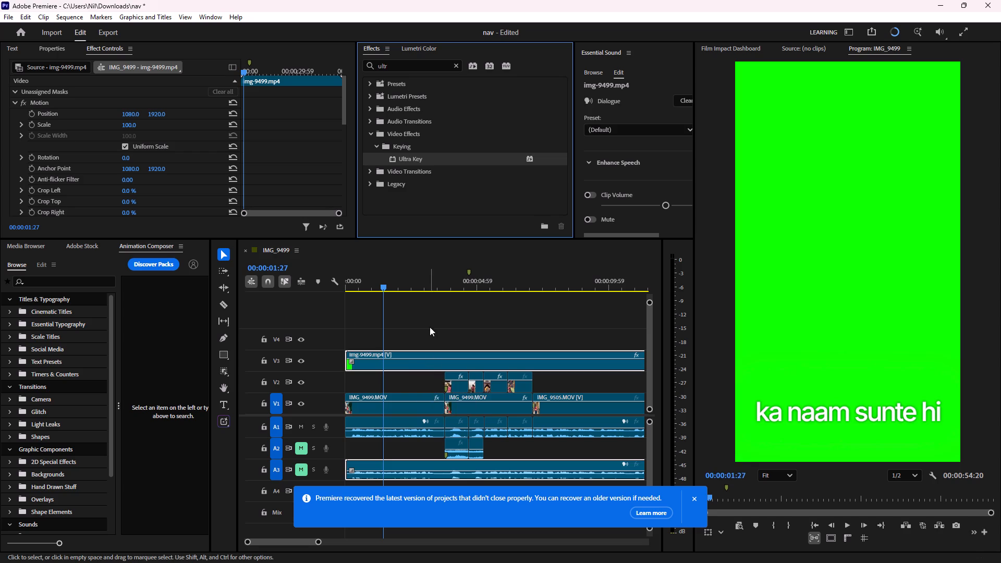
Set the Ultra Key's key color by sampling the green background of the caption clip in the program preview.
scroll(104, 129, down, 11)
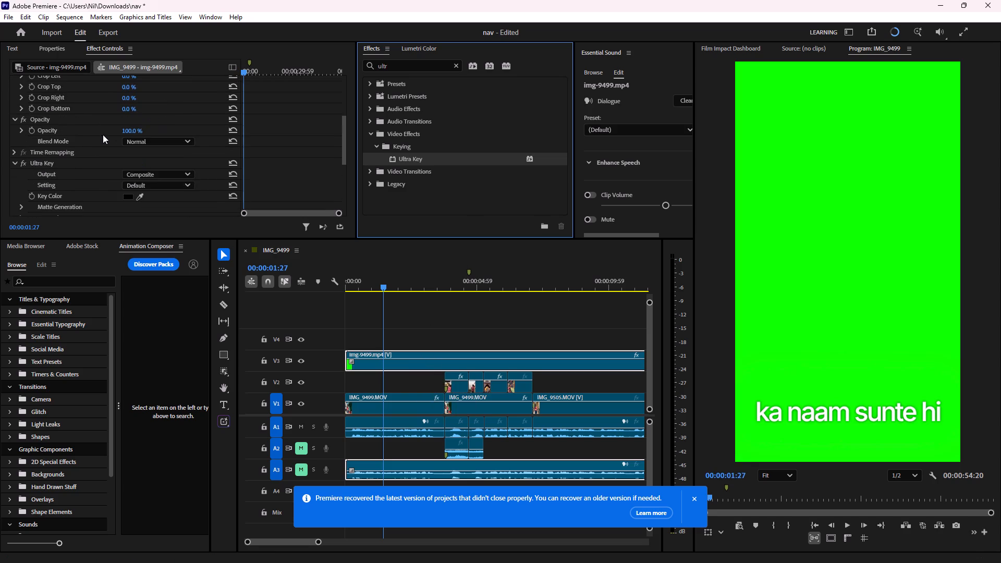
scroll(106, 141, down, 13)
scroll(106, 142, up, 4)
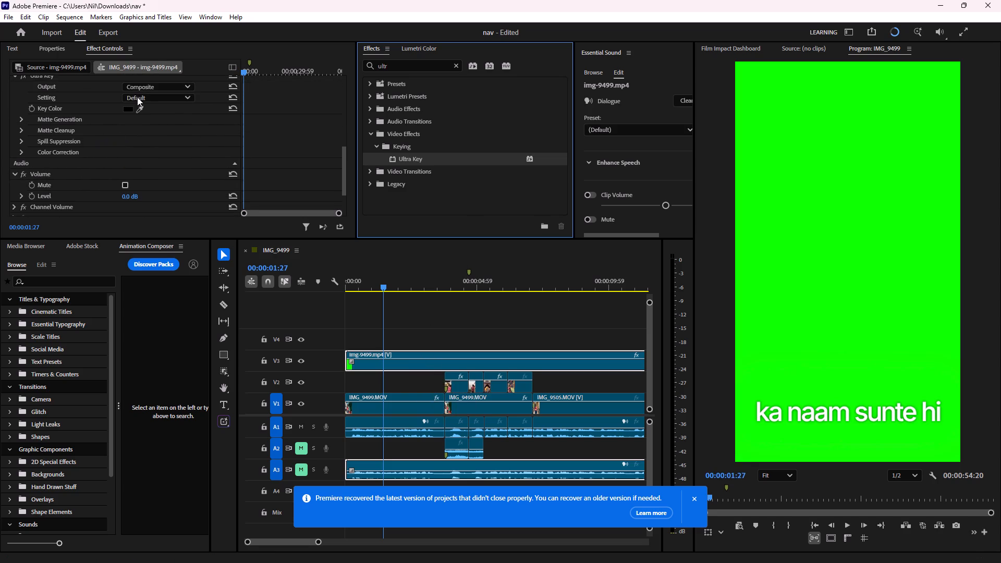
click(141, 107)
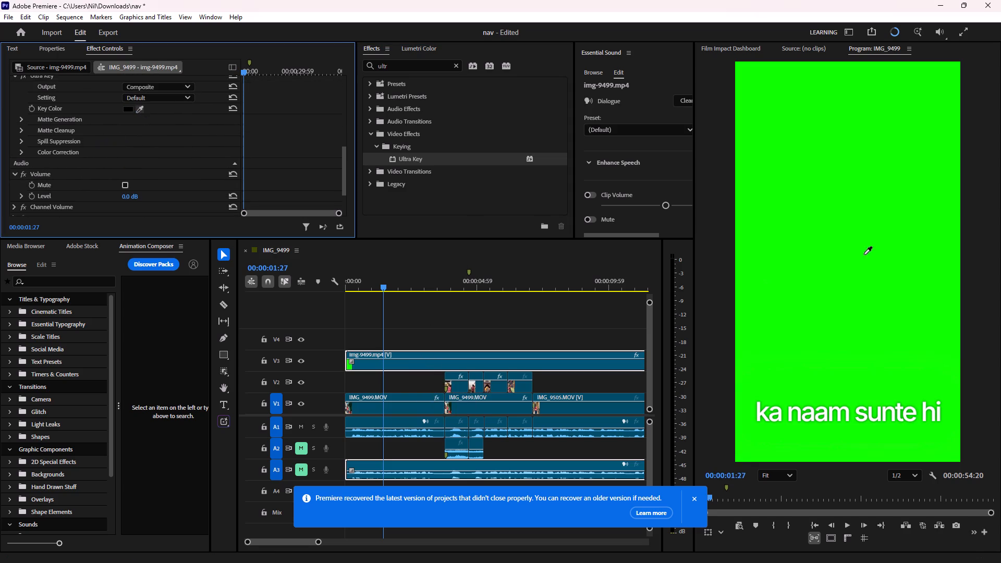
click(880, 197)
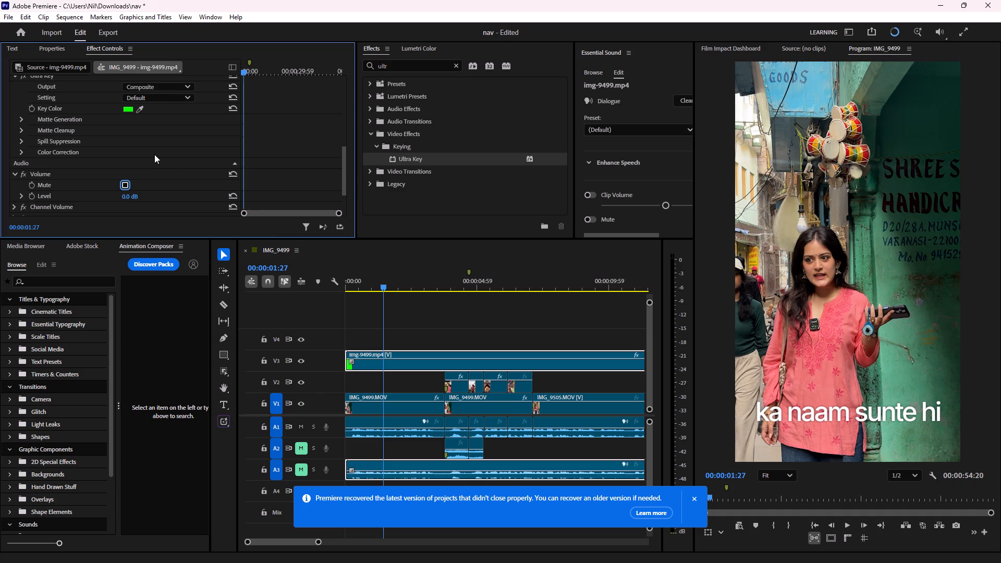
Play the IMG_9499 sequence from the start through to the "Navratan" caption to check the keyed captions over the footage.
drag(383, 288, 307, 308)
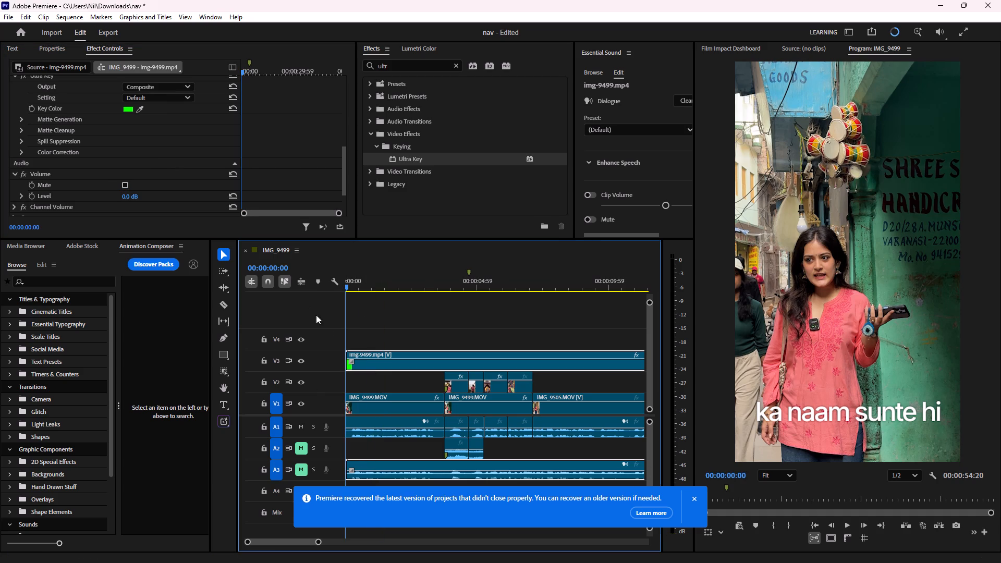
click(431, 329)
key(space)
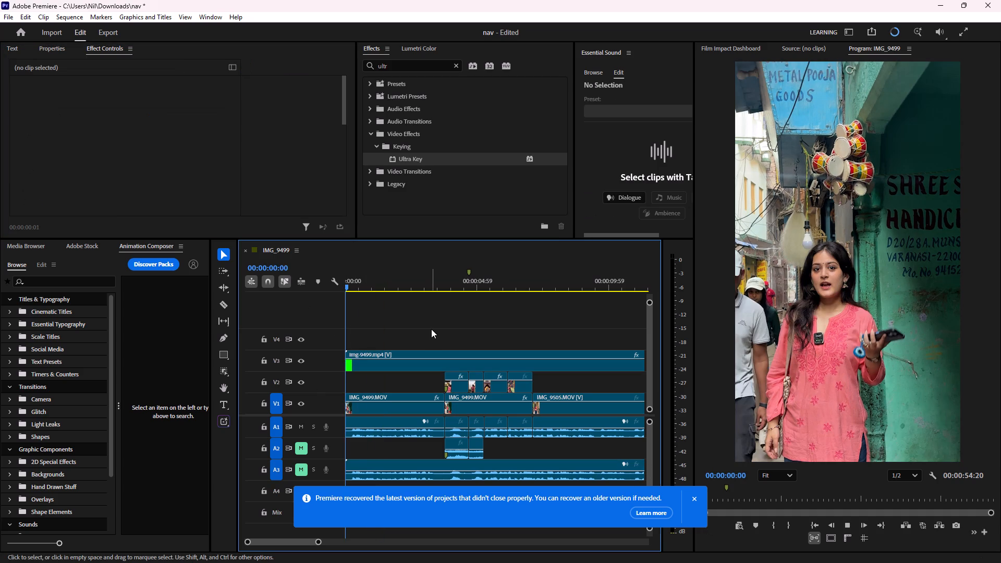
key(space)
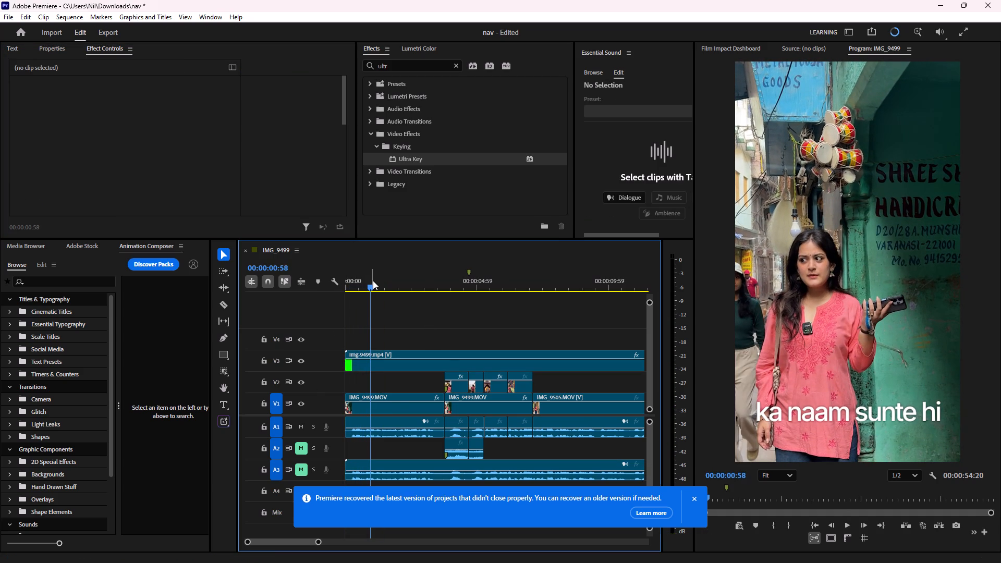
drag(373, 281, 297, 298)
key(space)
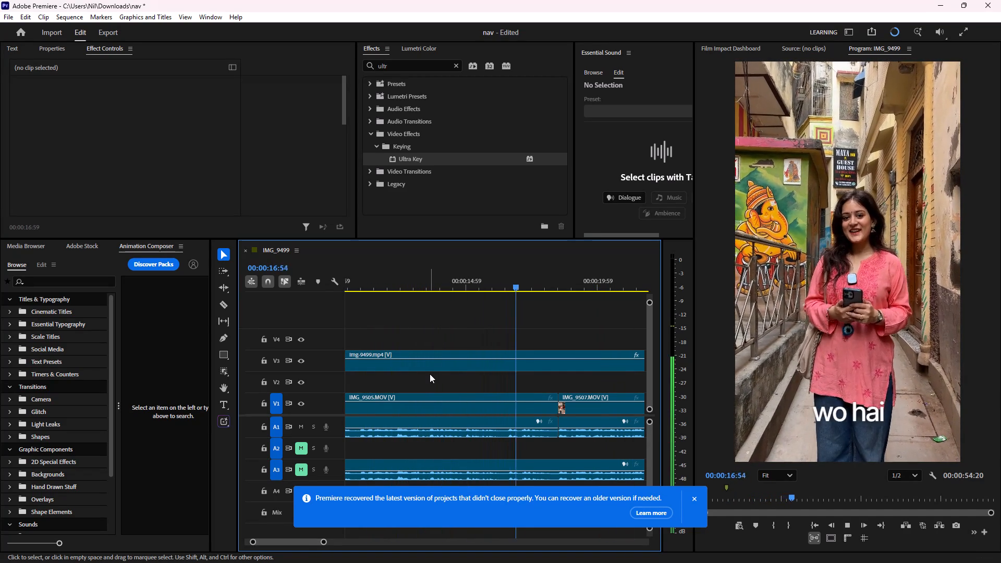
key(space)
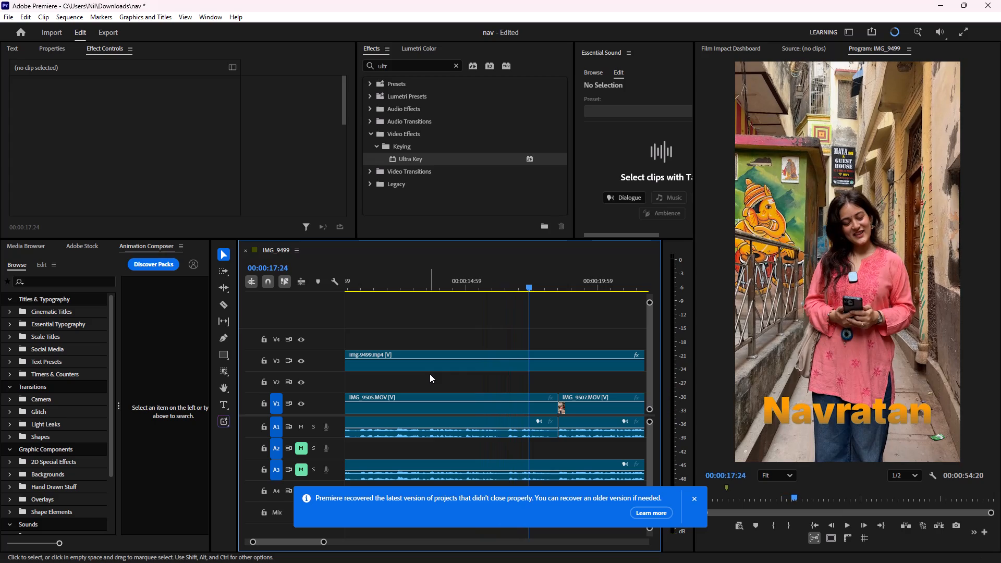